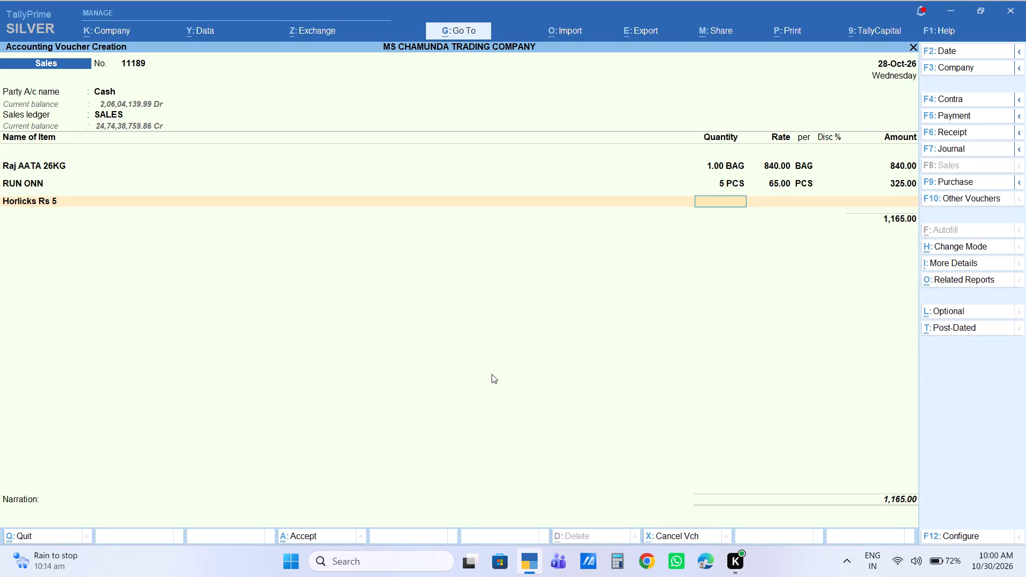
Enter a quantity of 5 for the Horlicks Rs 5 line and accept its default rate.
key(5)
key(Return)
key(Return)
key(Return)
key(Return)
key(Return)
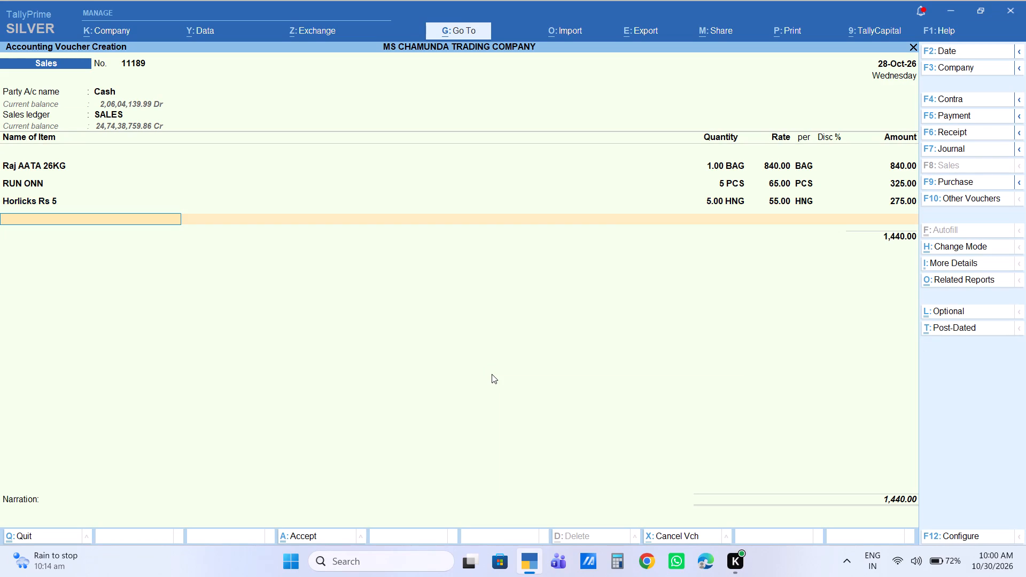
Add the stock item Kapoor 50g to the sales voucher with quantity 1 BDL at the default rate.
text(kapoo)
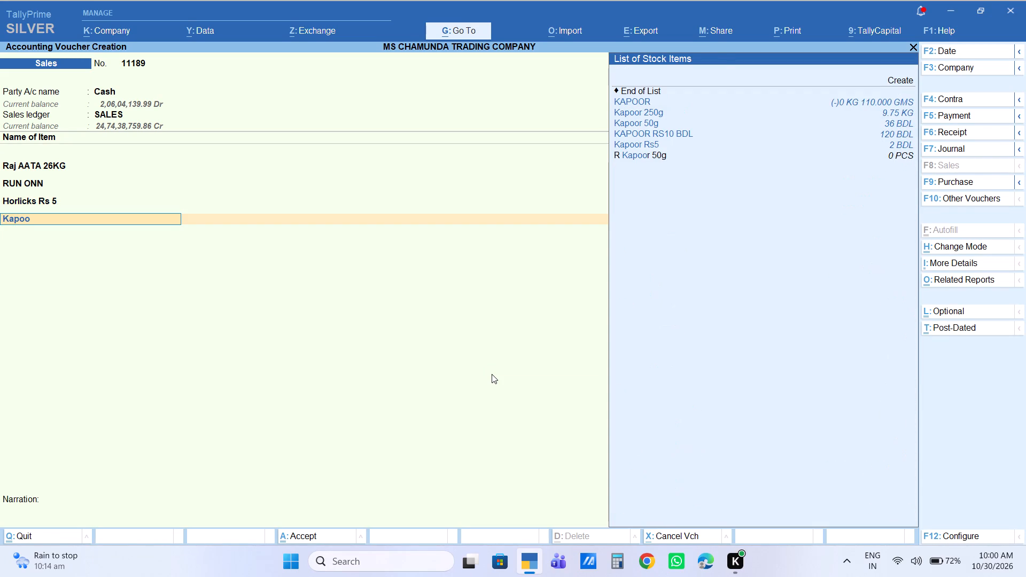
key(Down)
key(Down)
key(Down)
key(Down)
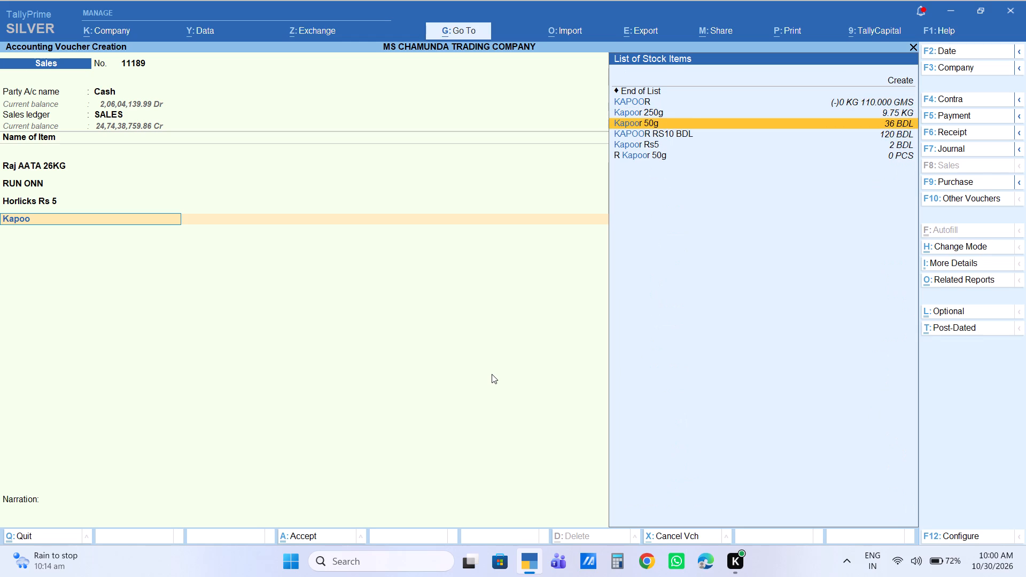
key(Down)
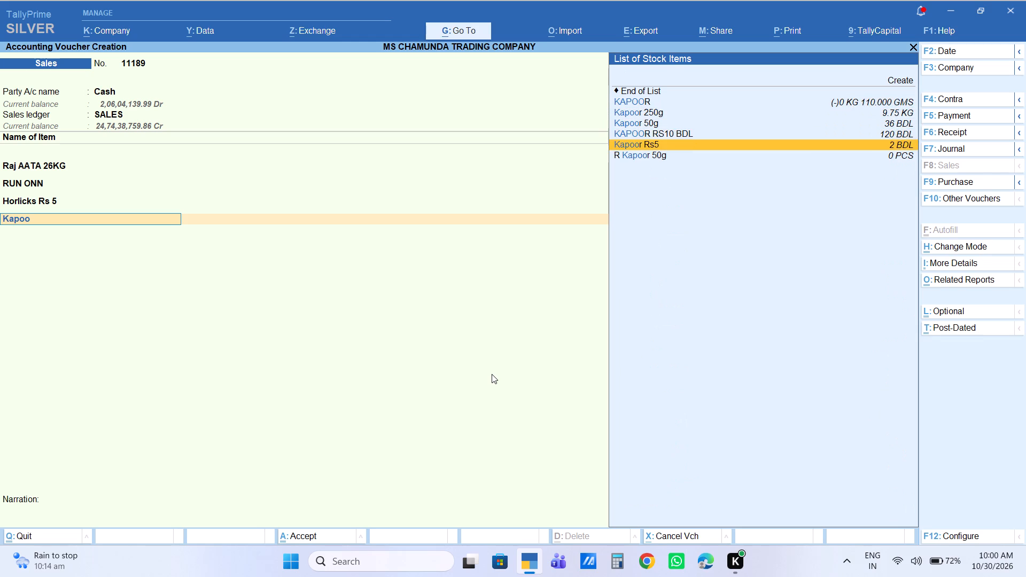
key(Up)
key(Up)
key(Return)
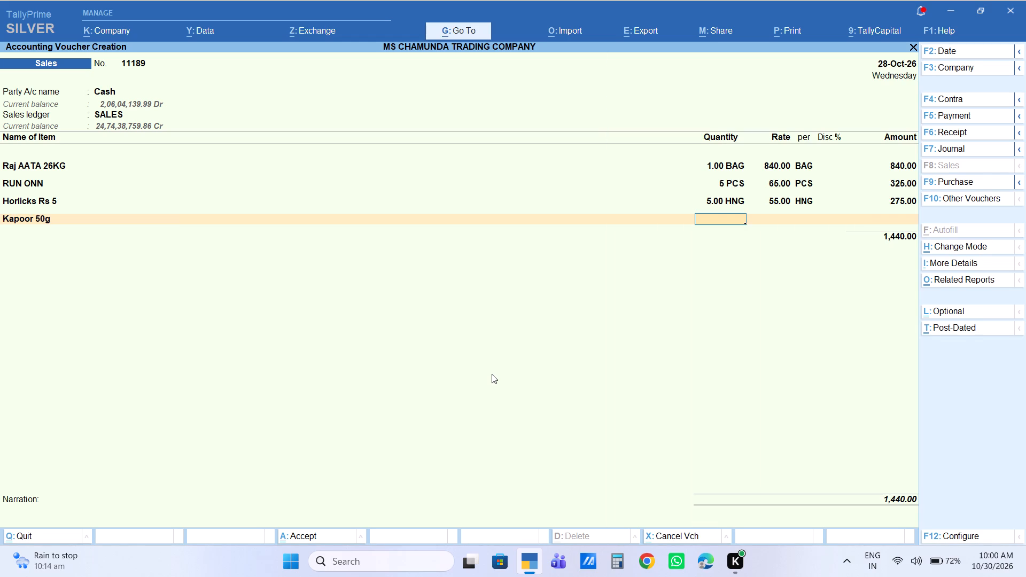
key(1)
key(Return)
key(Return)
key(Return)
key(Return)
key(Return)
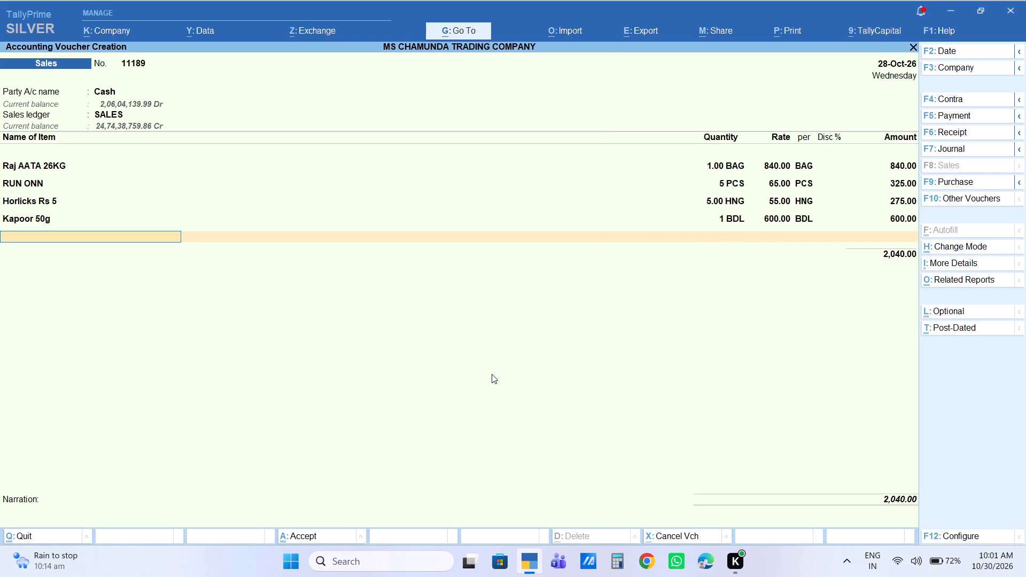
Add the stock item R Madh Rs5 to the voucher with quantity 1 BDL at the default rate.
text(madh)
key(Left)
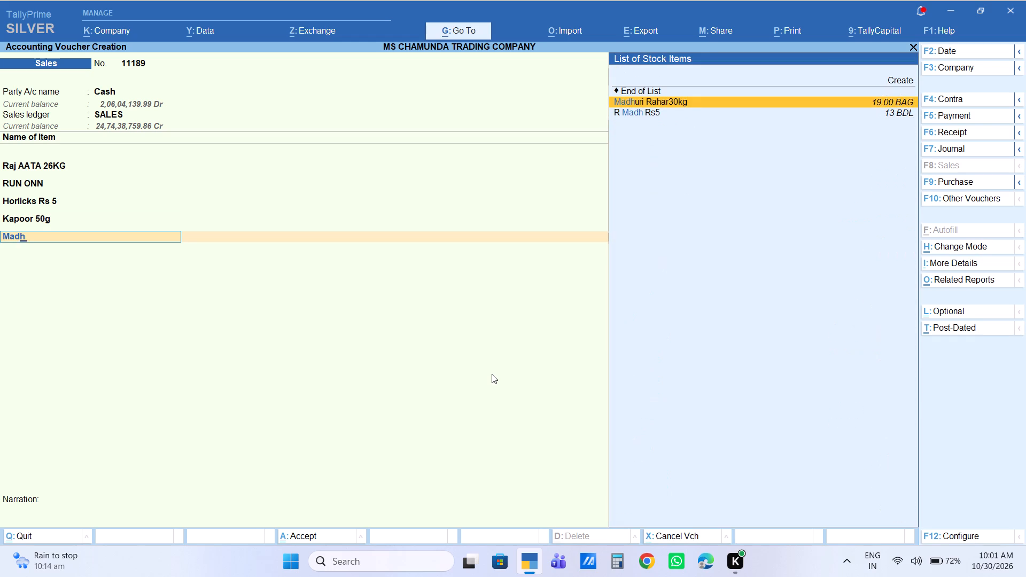
key(Down)
key(Return)
key(1)
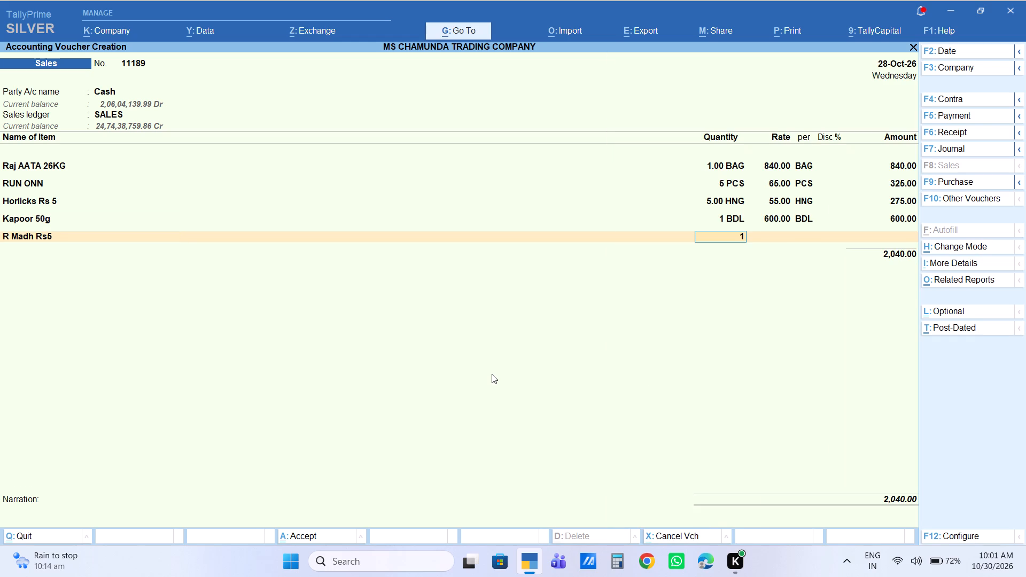
key(Return)
key(Return)
key(Return)
key(Return)
key(Return)
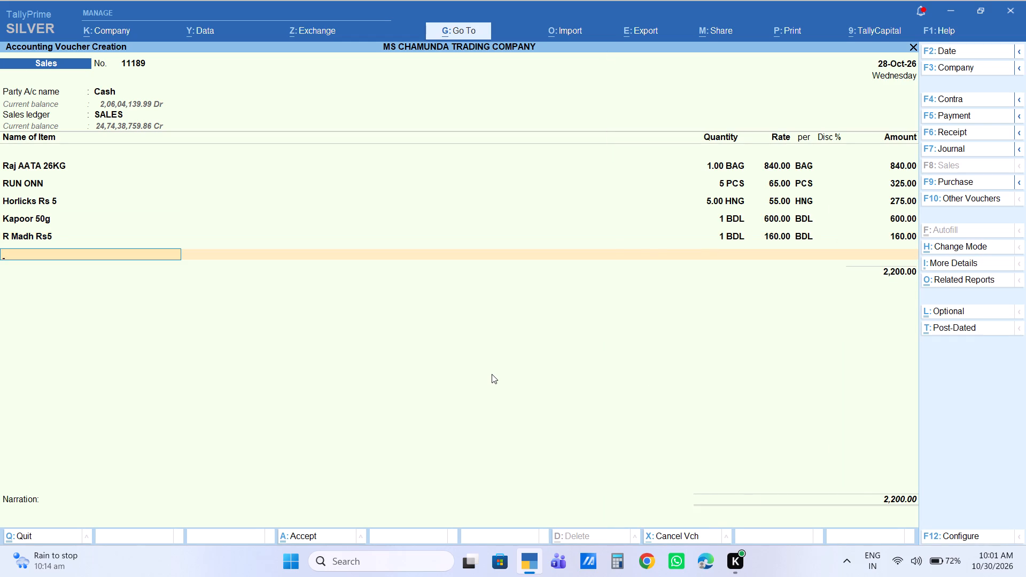
Add A Dreamlite Rs5 as the last stock item, with quantity 2 peti at the default rate, and end the item list.
text(drea)
key(Down)
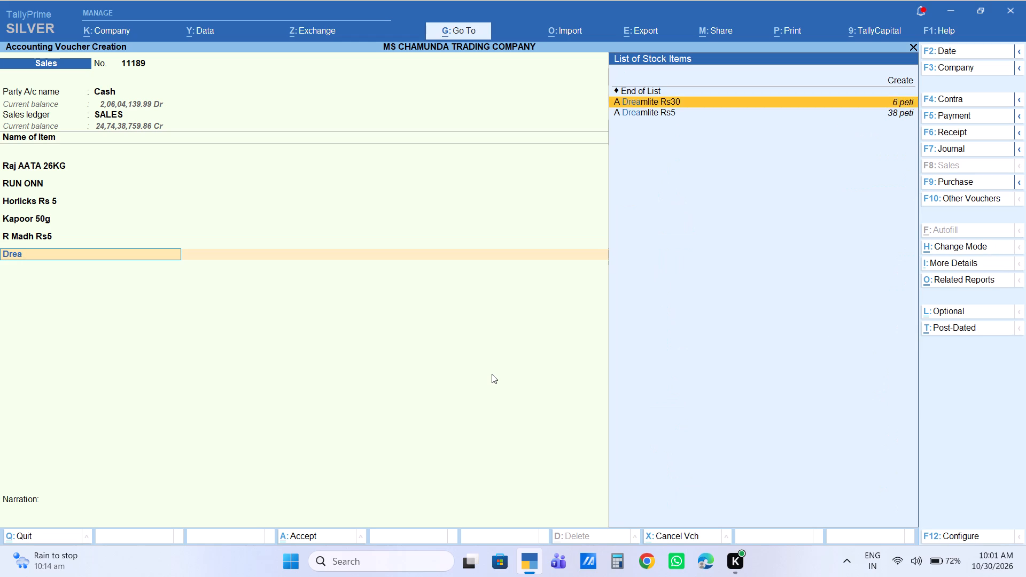
key(Down)
key(Return)
key(2)
key(Return)
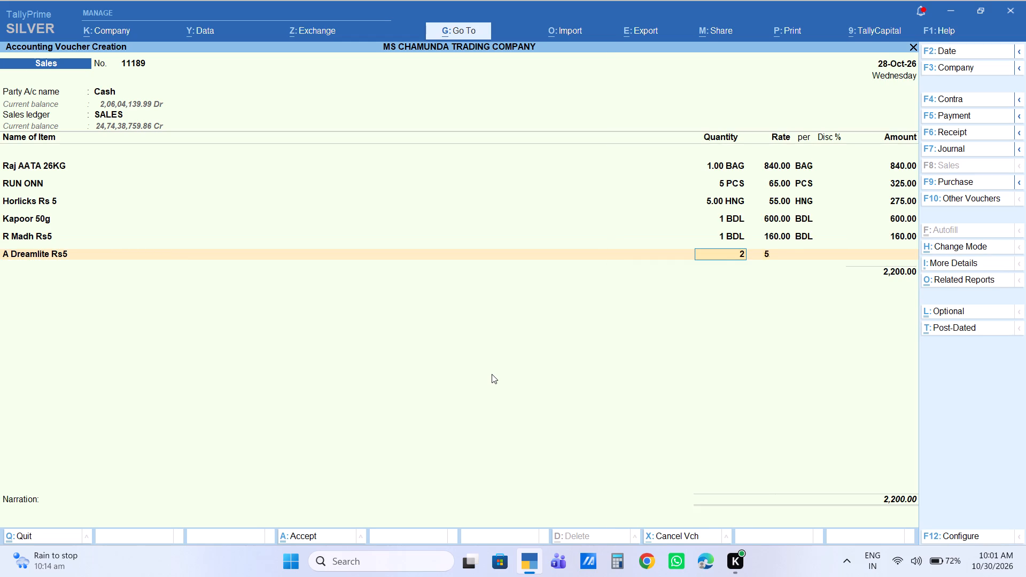
key(Return)
key(Return)
key(Return)
key(Return)
key(Return)
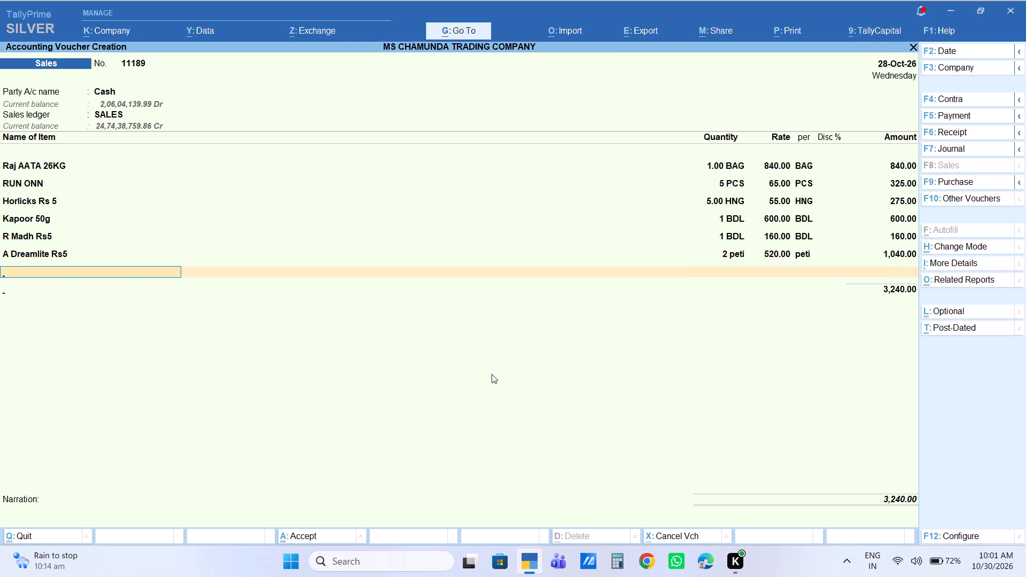
Add the Labour Charge ledger below the items with an amount of 5.00.
text(la)
key(Return)
key(Return)
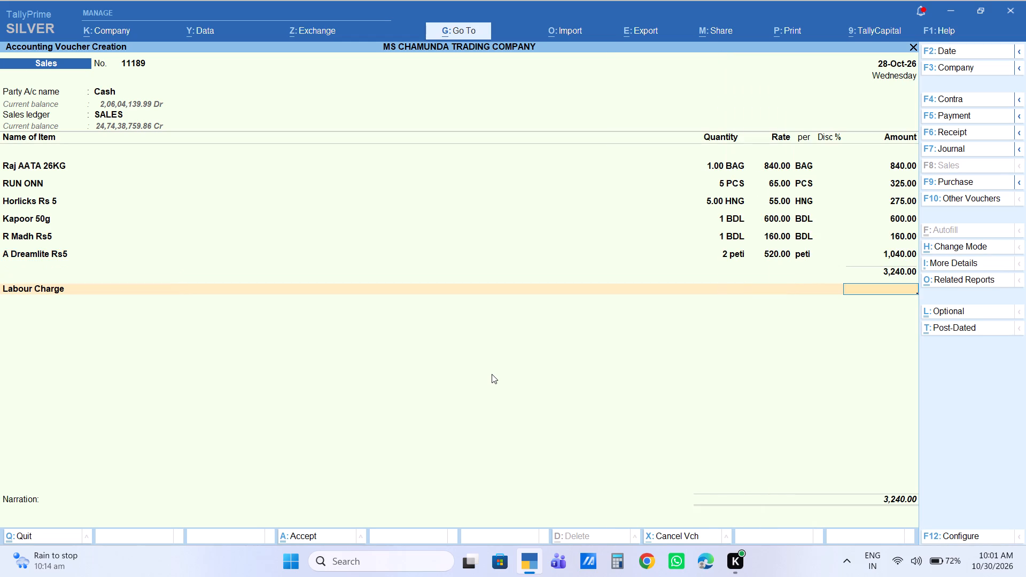
key(5)
key(Return)
Leave the narration blank and accept the completed cash sales voucher.
key(Return)
key(Return)
key(Return)
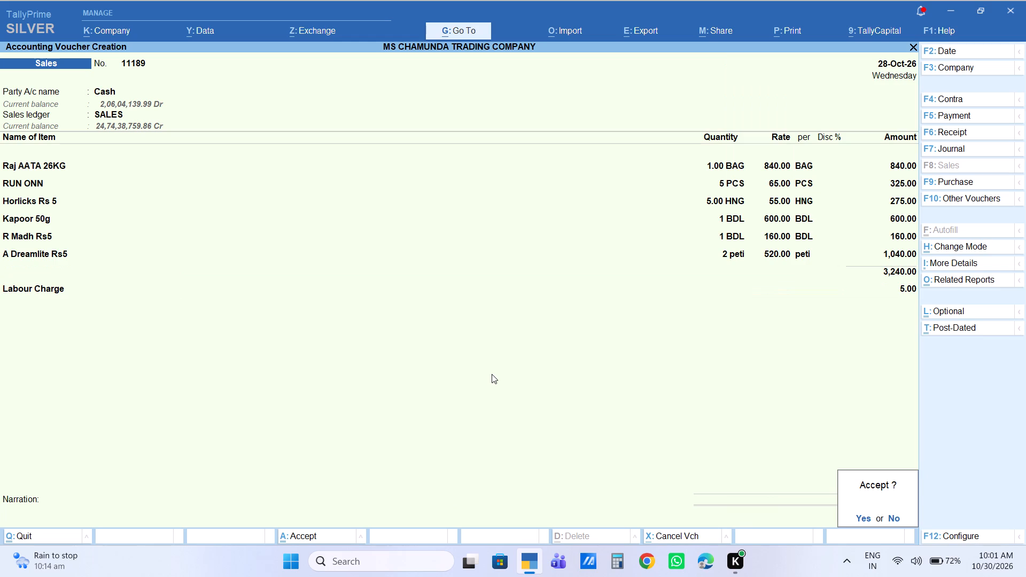
key(Return)
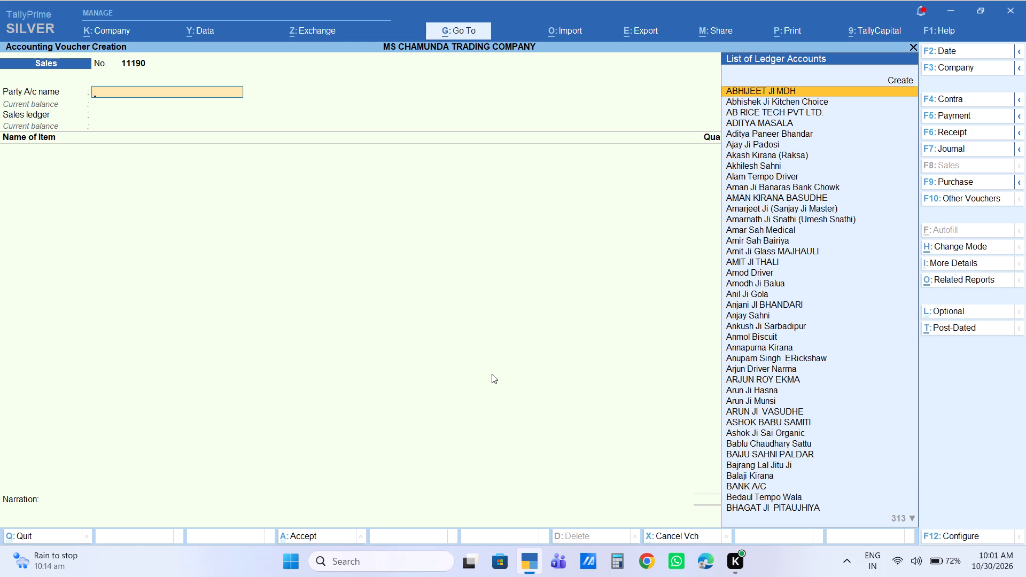
Fill in the new sales voucher's header with date 29-10-2026, party account Cash and sales ledger SALES.
key(F2)
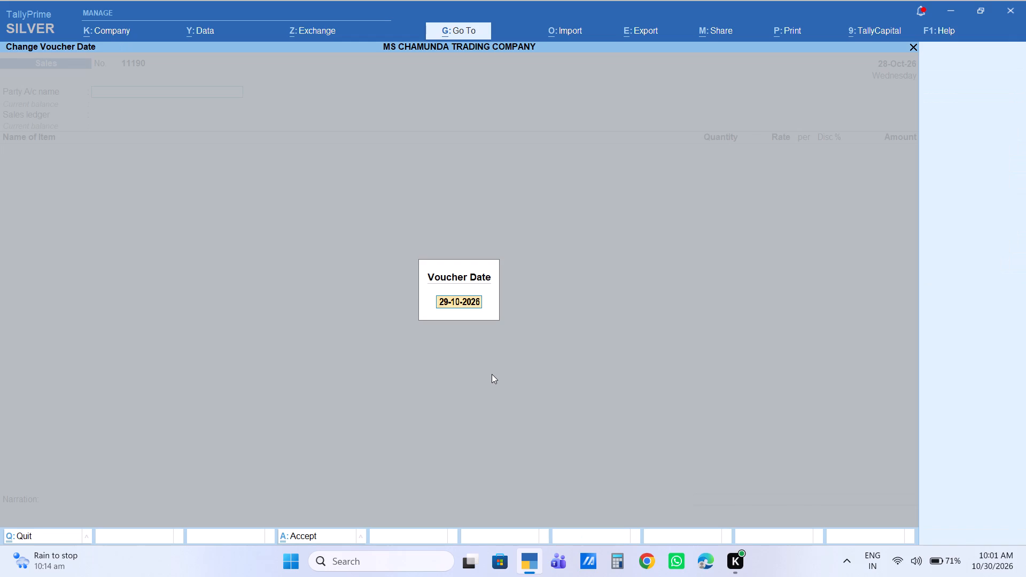
key(Return)
text(cas)
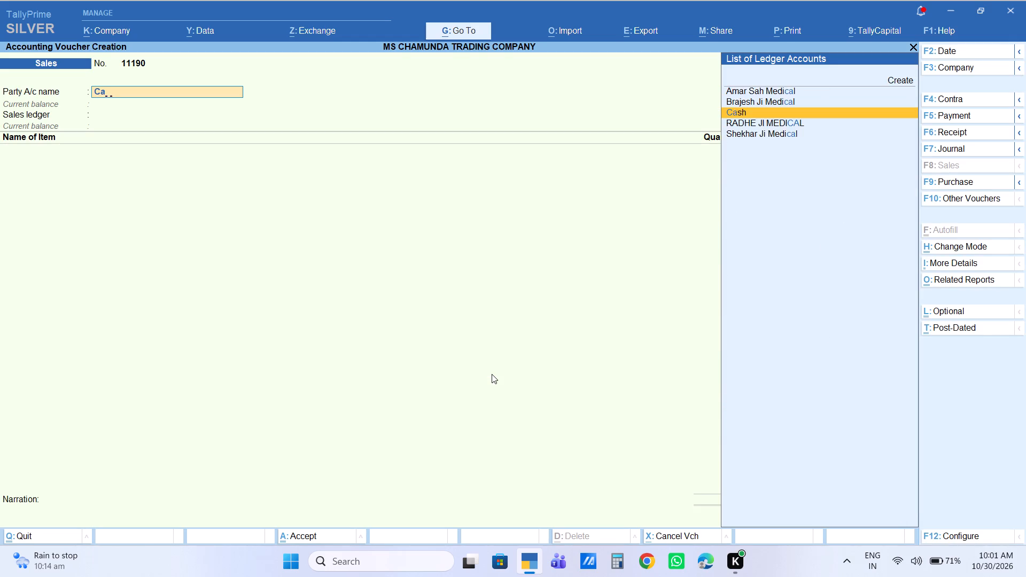
key(Return)
key(Return)
key(Return)
key(Return)
key(Return)
key(Return)
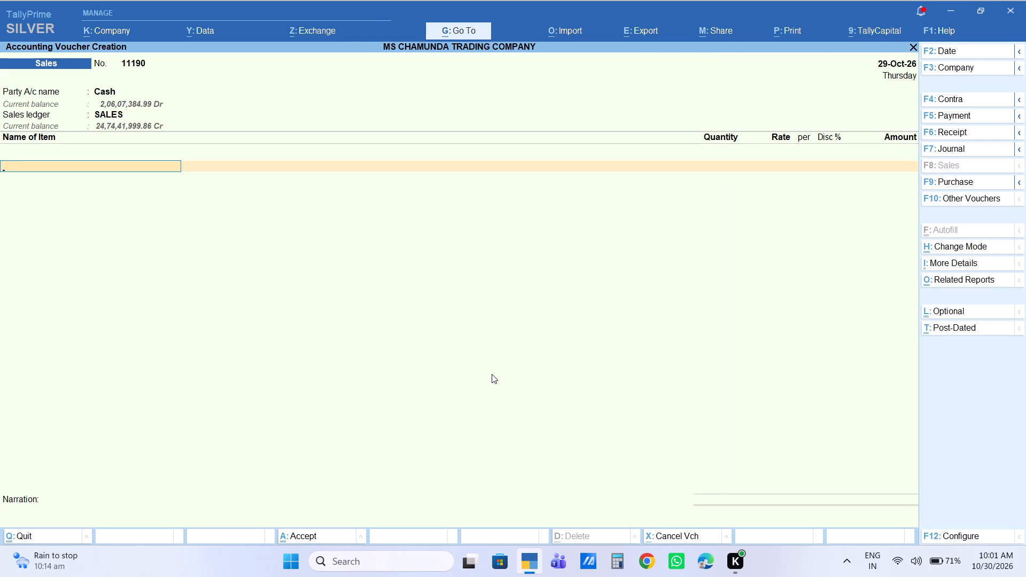
Add the stock item AGARBATTI RS10 to the new voucher with quantity 2 BDL at the default rate.
text(agarba)
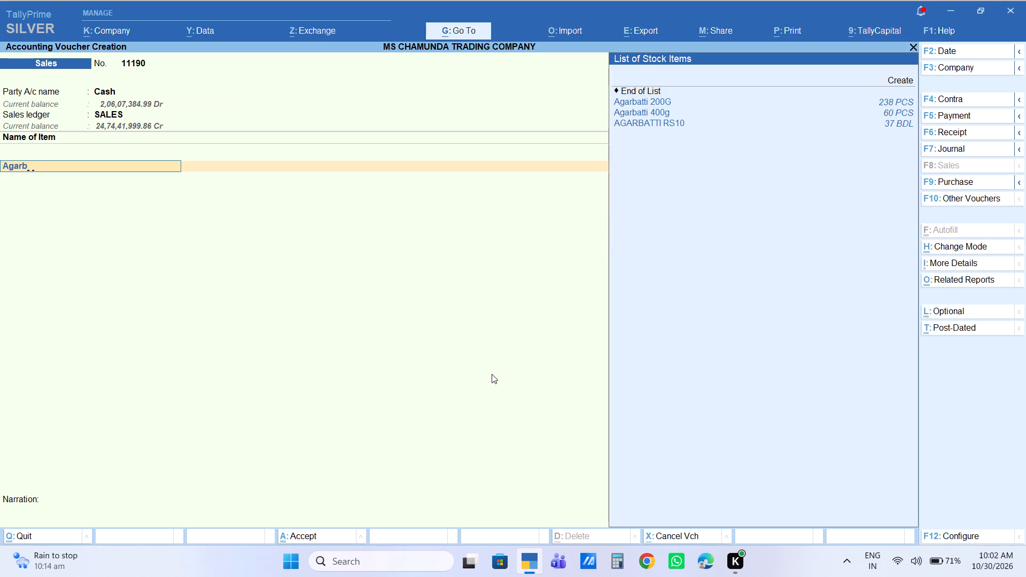
key(Down)
key(Down)
key(Down)
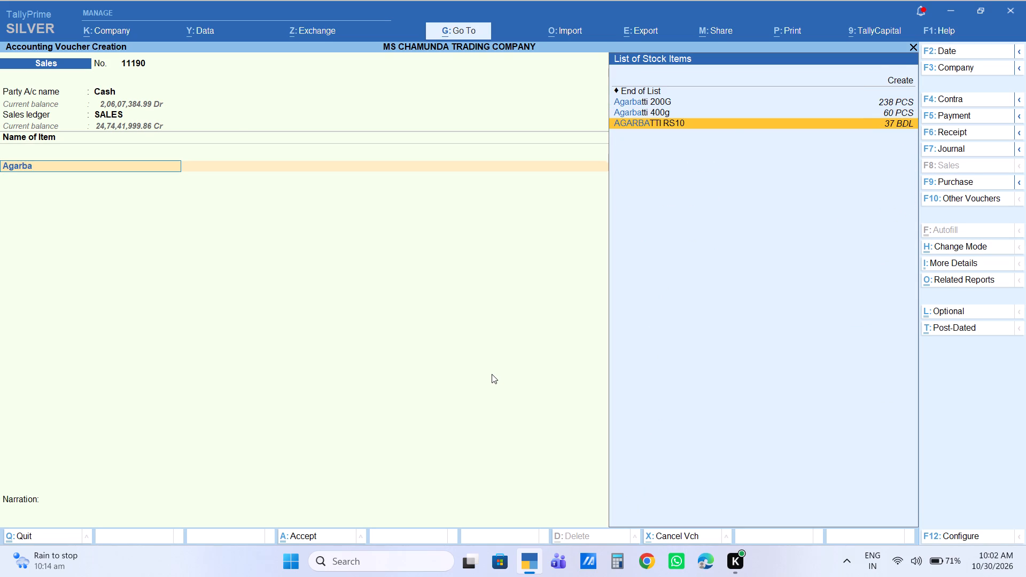
key(Return)
key(2)
key(Return)
key(Return)
key(Return)
key(Return)
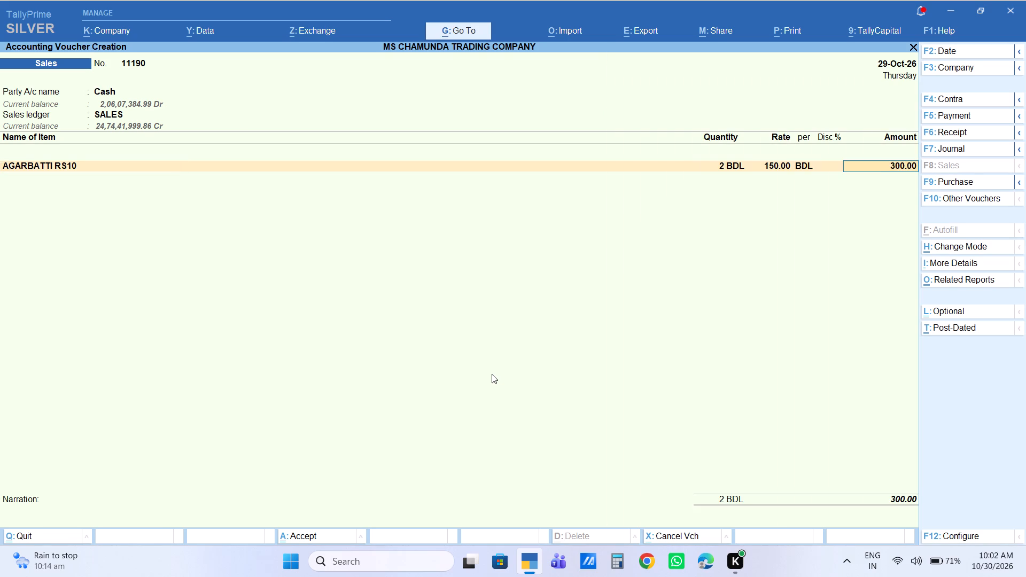
key(Return)
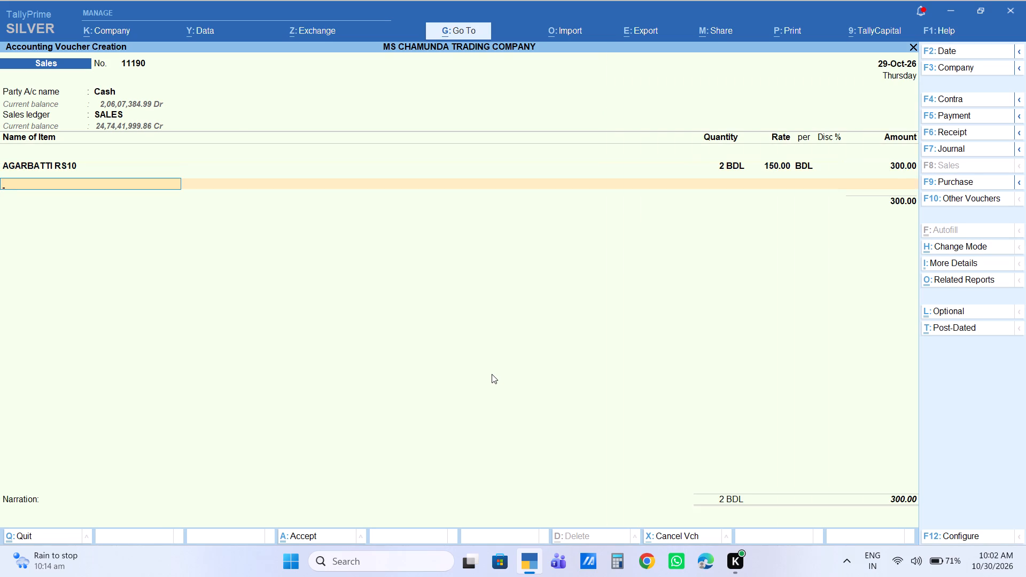
Add the stock item Agarbatti 200G to the voucher with quantity 6 PCS at the default rate.
text(agar)
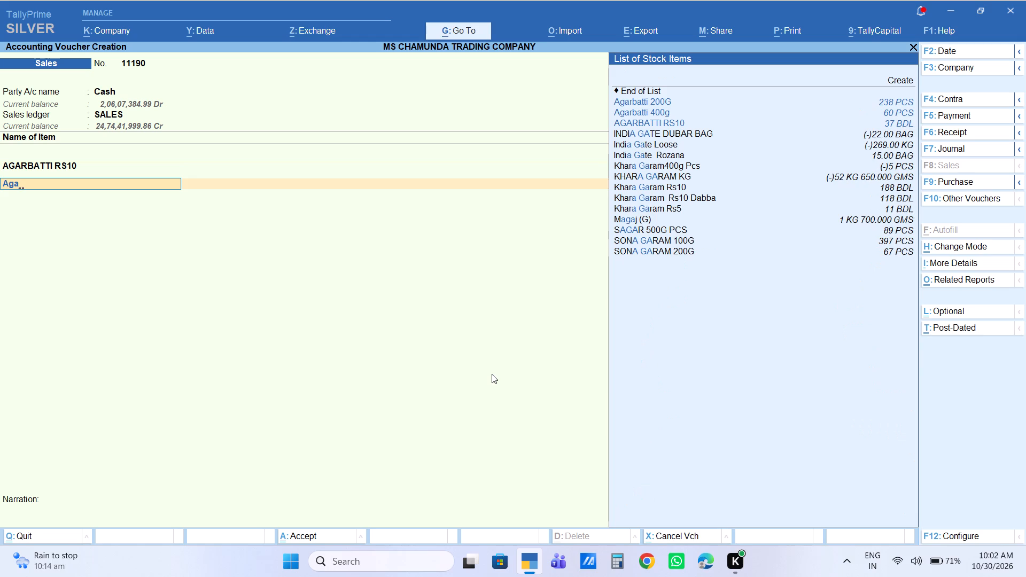
key(Down)
key(Down)
key(Up)
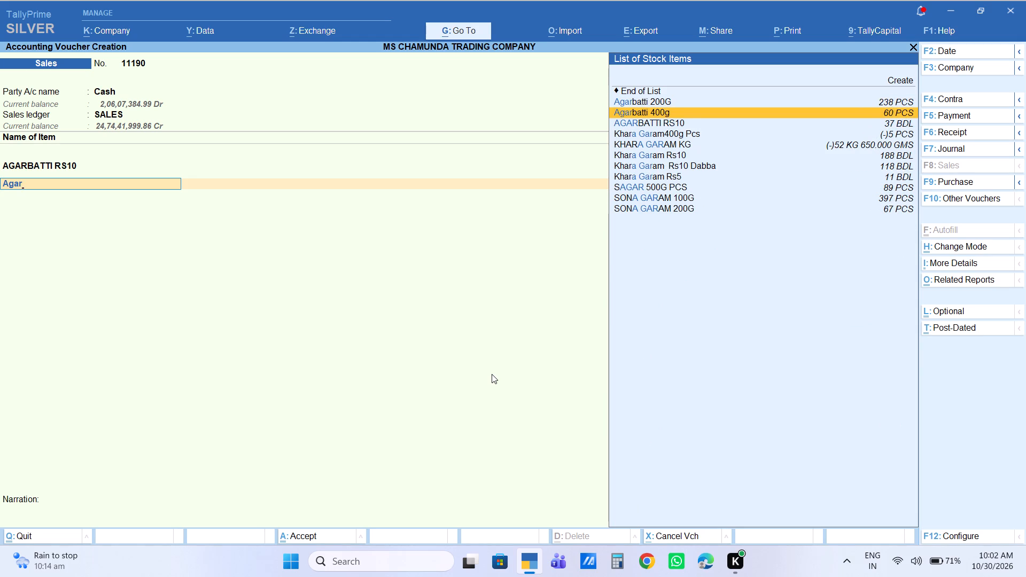
key(Return)
key(6)
key(Return)
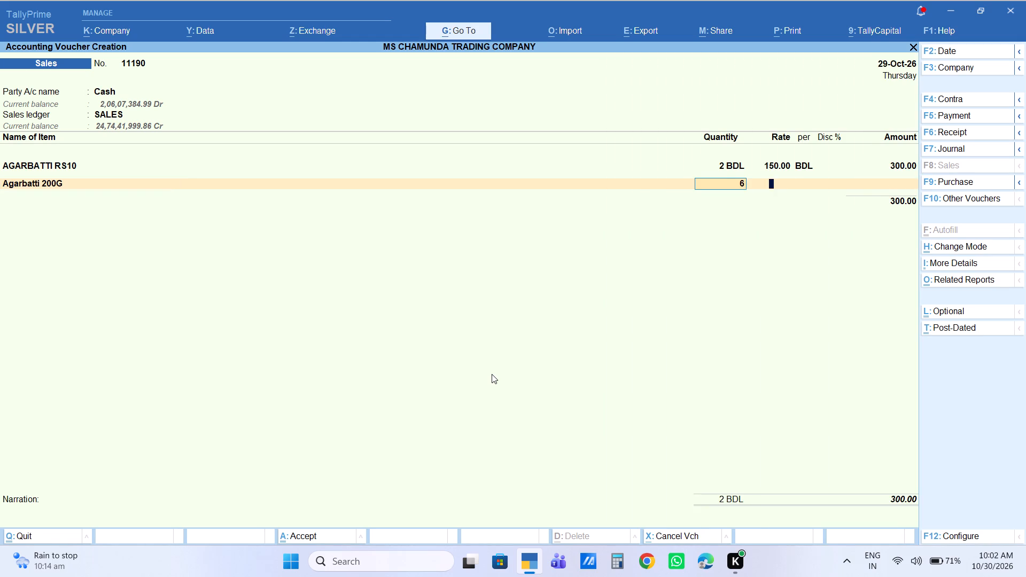
key(Return)
key(Return)
key(Return)
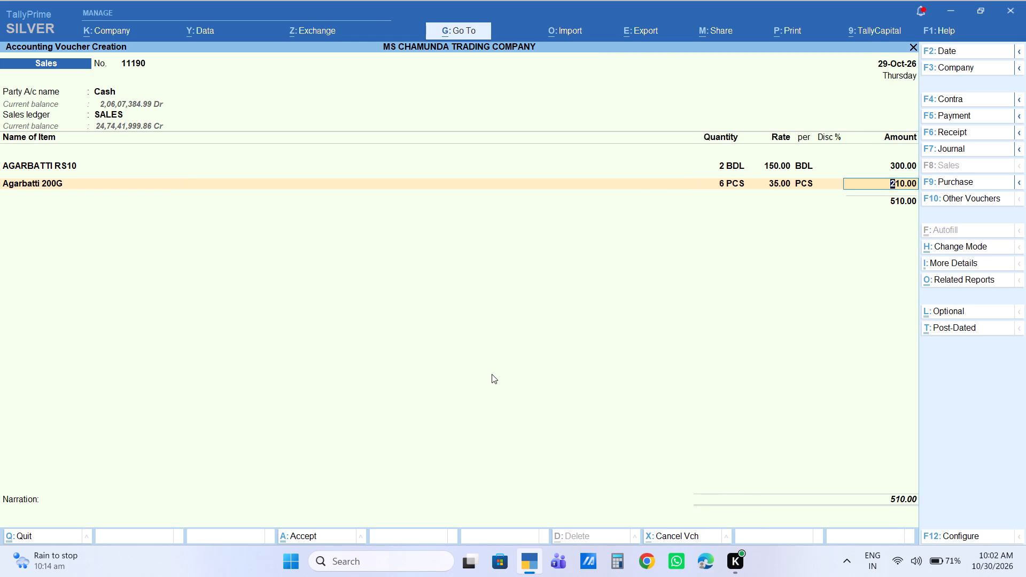
key(Return)
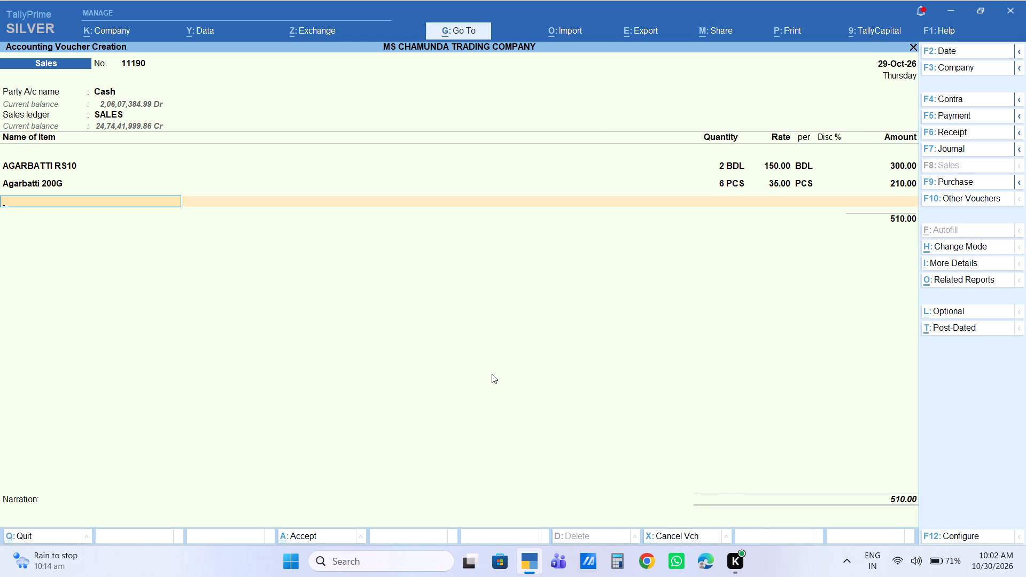
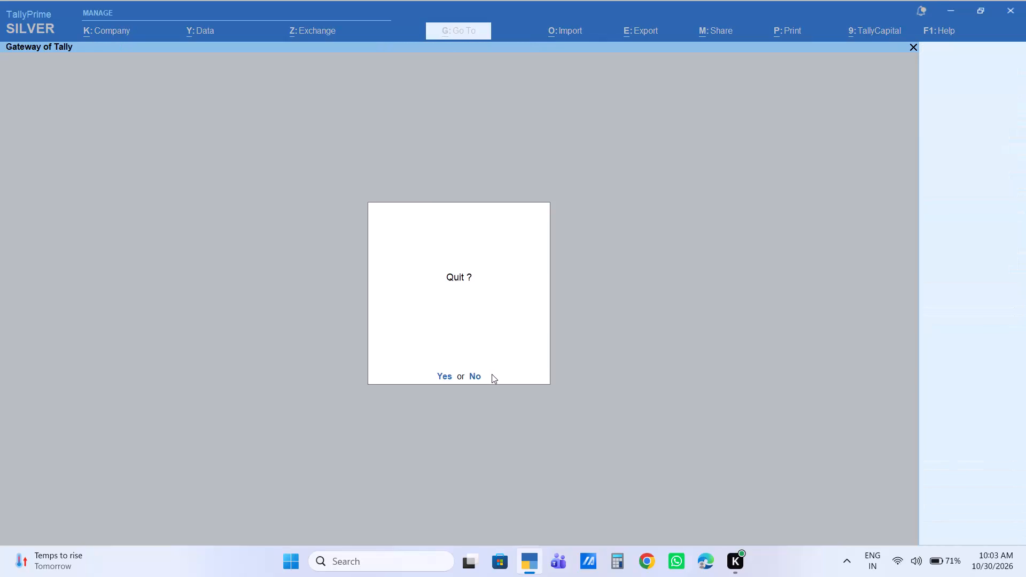
Open the October 2026 voucher list for the stock item R Dhaniya 500g from the inventory books.
key(Escape)
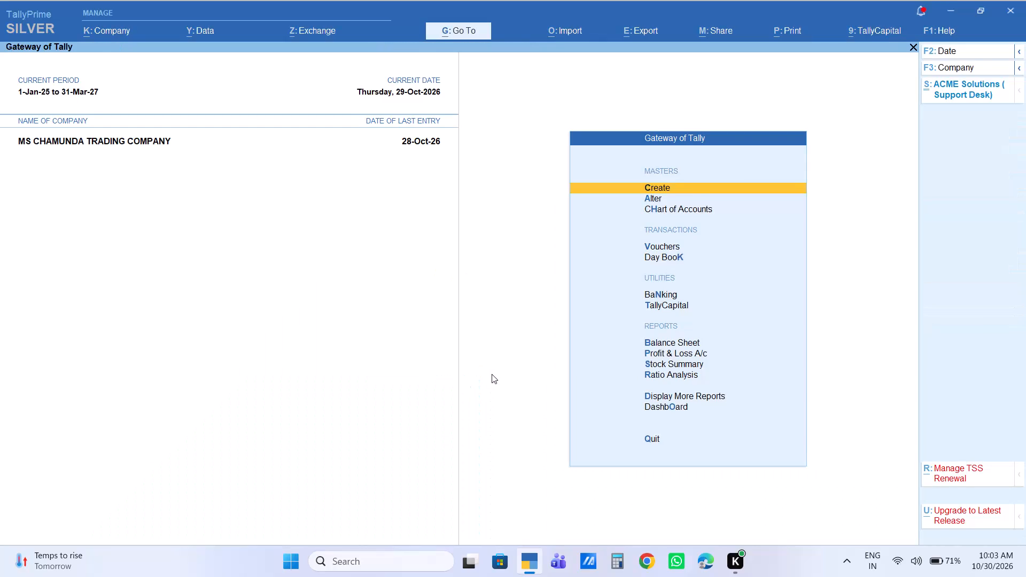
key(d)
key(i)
key(Return)
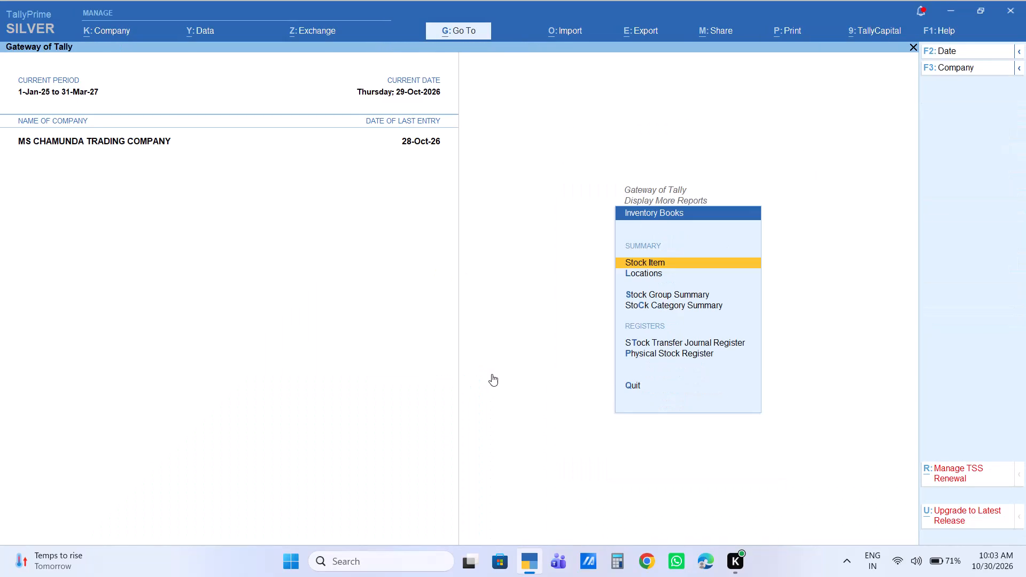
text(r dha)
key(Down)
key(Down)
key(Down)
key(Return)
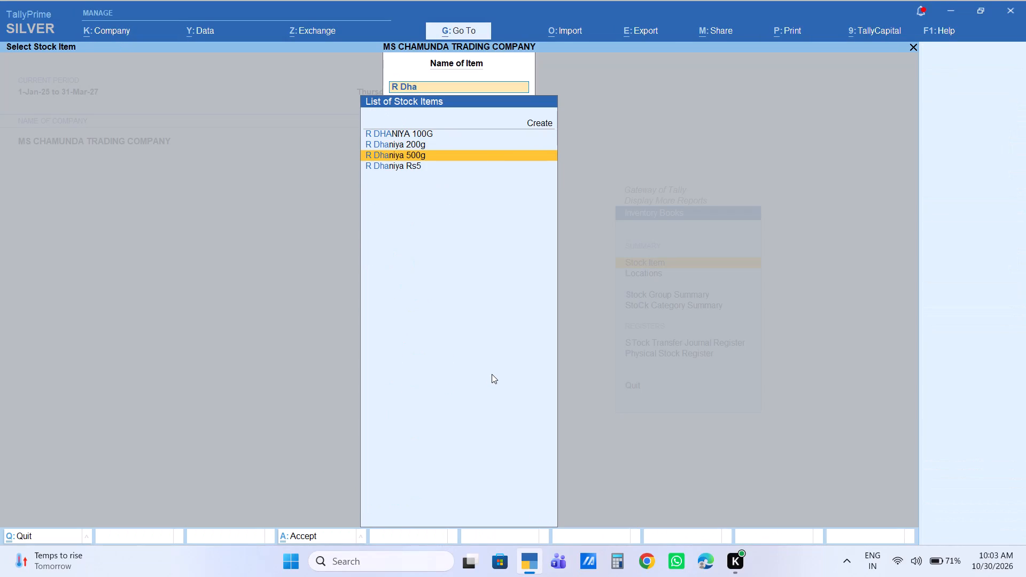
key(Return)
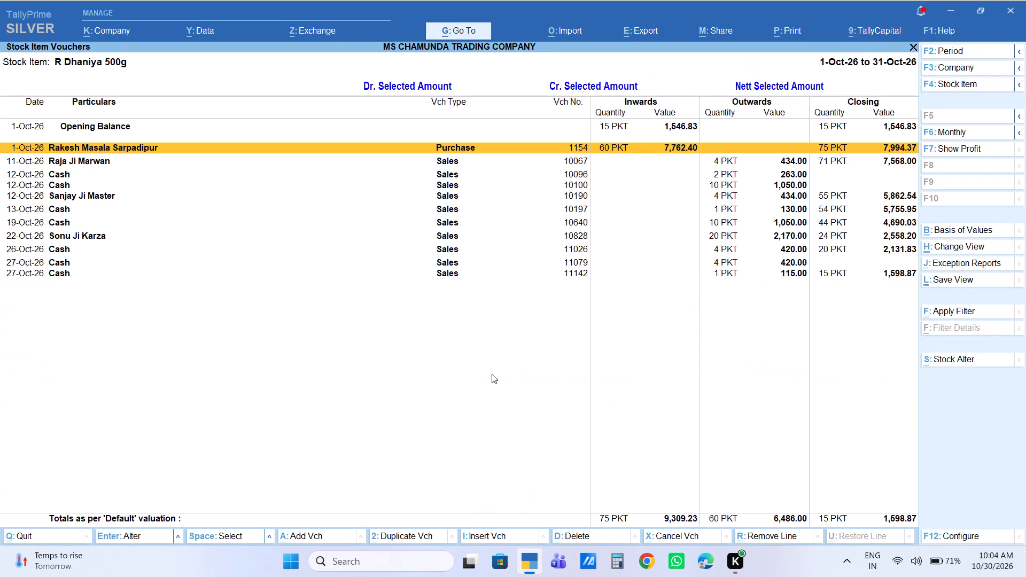
Check the R Dhaniya 500g line in purchase voucher 1154 dated 1-Oct-26, and return to the item's voucher list.
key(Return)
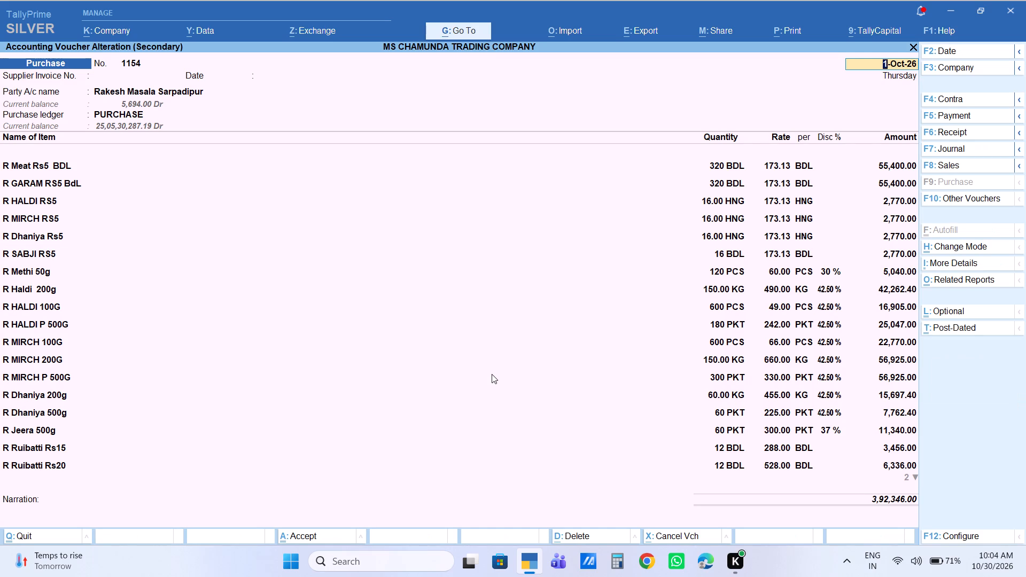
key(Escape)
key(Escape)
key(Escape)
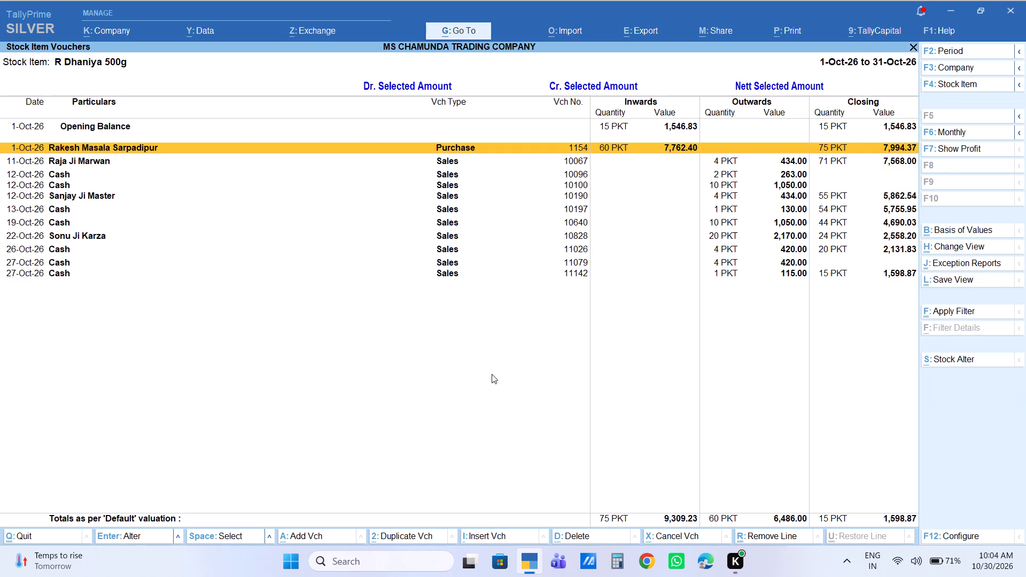
Examine the R Dhaniya 500g line in sales voucher 10067 dated 11-Oct-26, and leave the voucher without saving.
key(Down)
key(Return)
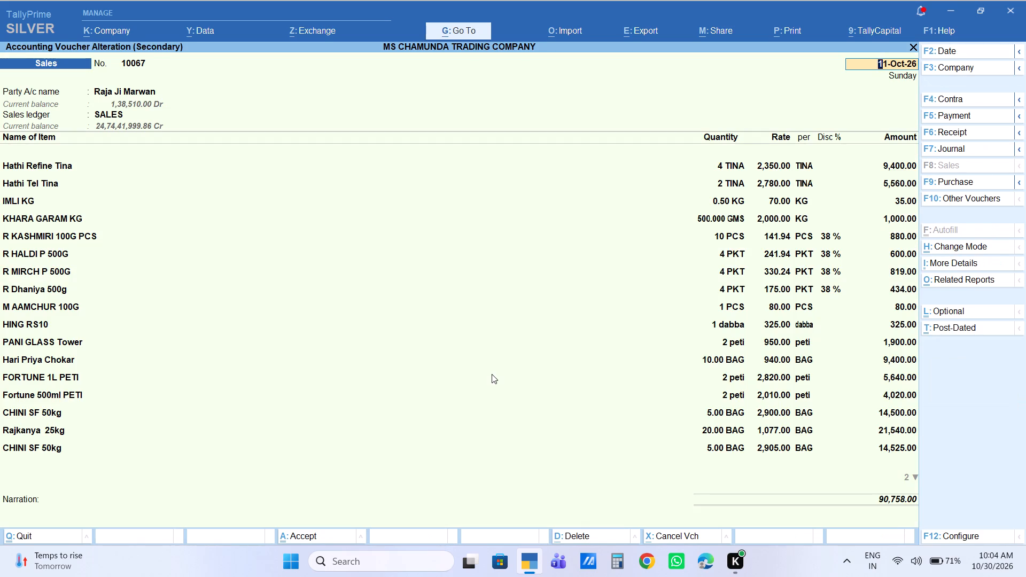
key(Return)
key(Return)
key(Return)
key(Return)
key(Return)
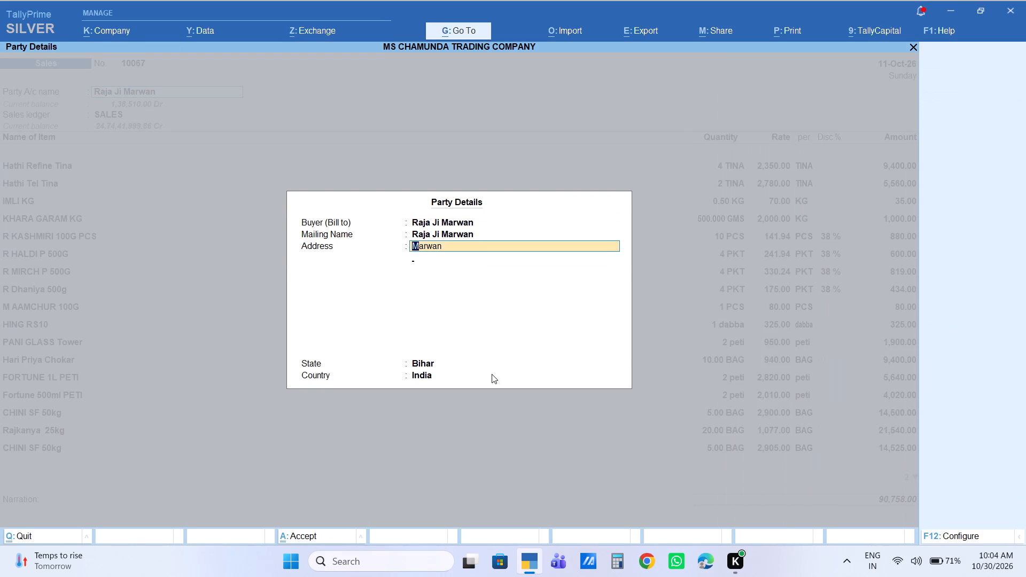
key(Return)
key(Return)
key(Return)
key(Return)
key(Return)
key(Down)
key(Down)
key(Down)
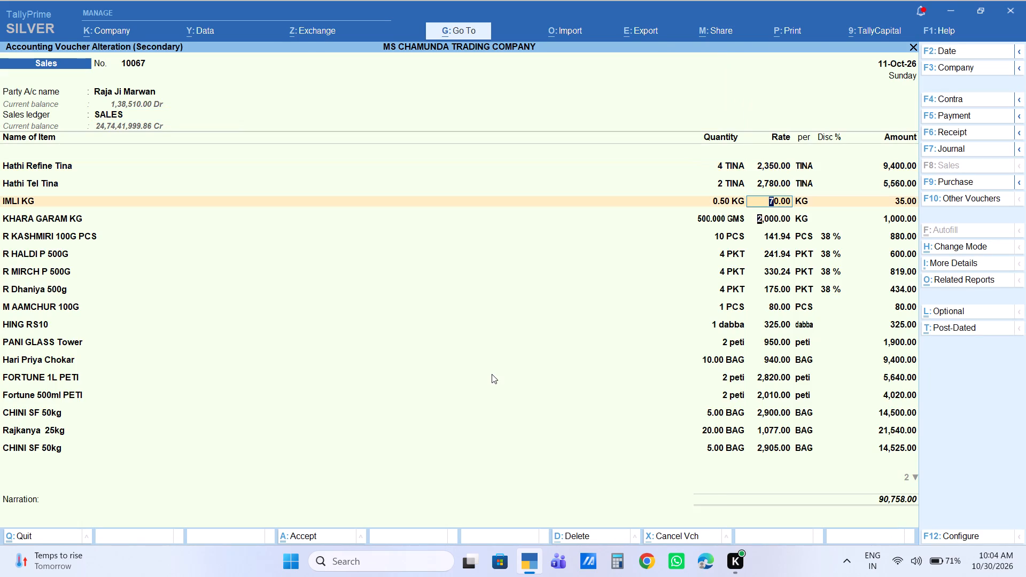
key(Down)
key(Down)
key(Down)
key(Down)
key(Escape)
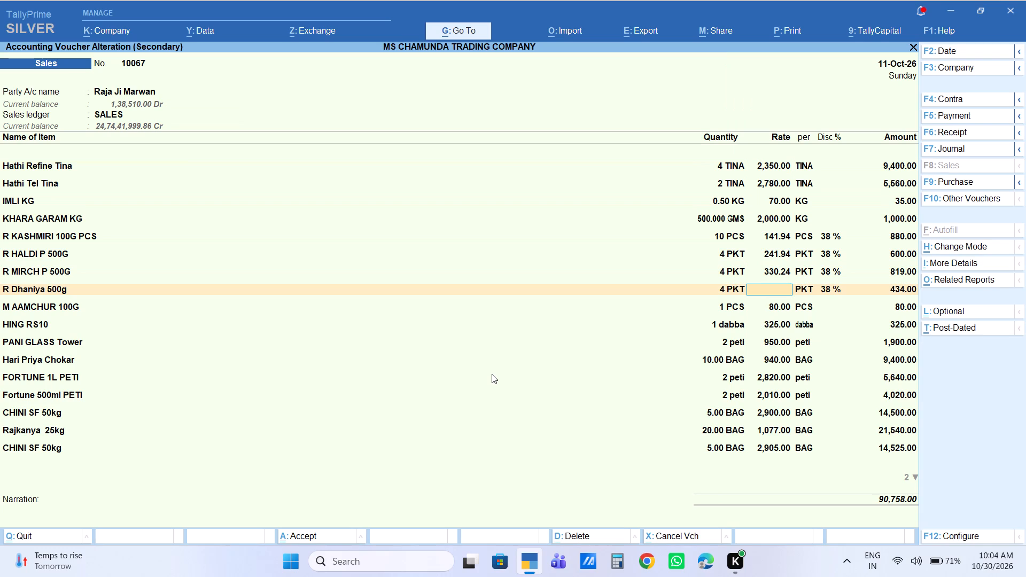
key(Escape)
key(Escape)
Look into the 12-Oct-26 cash sales vouchers 10096 and 10100 for R Dhaniya 500g, leaving each without changes.
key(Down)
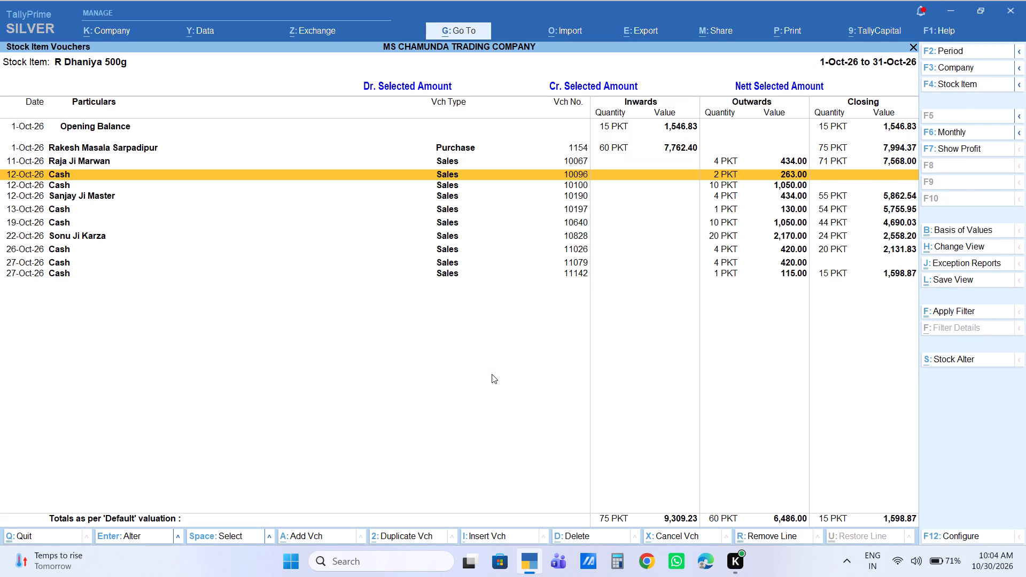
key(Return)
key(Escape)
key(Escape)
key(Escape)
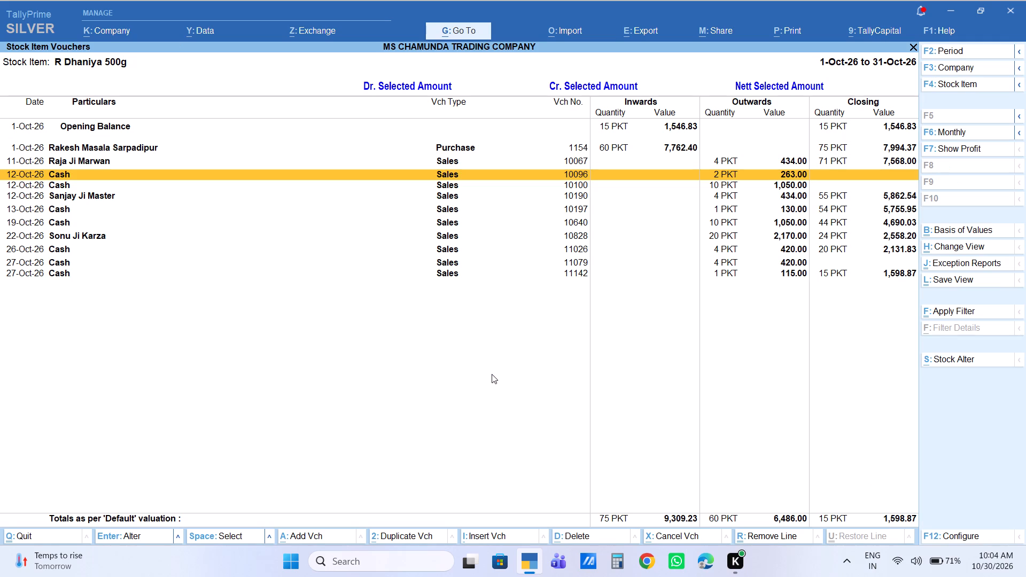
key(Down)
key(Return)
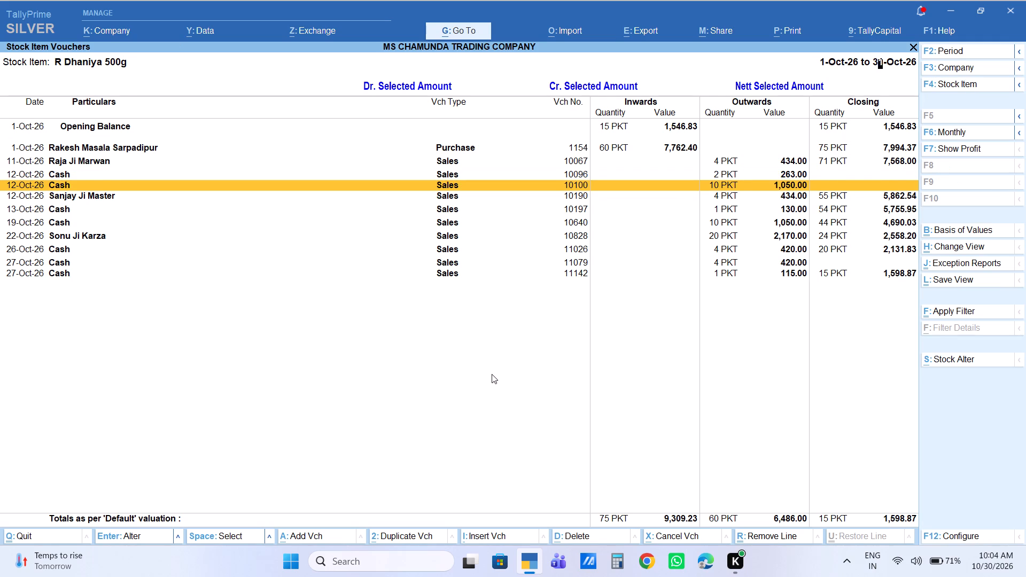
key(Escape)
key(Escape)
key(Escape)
Review the R Dhaniya 500g sales entries down to 27-Oct-26 and go back to the 1-Oct-26 purchase.
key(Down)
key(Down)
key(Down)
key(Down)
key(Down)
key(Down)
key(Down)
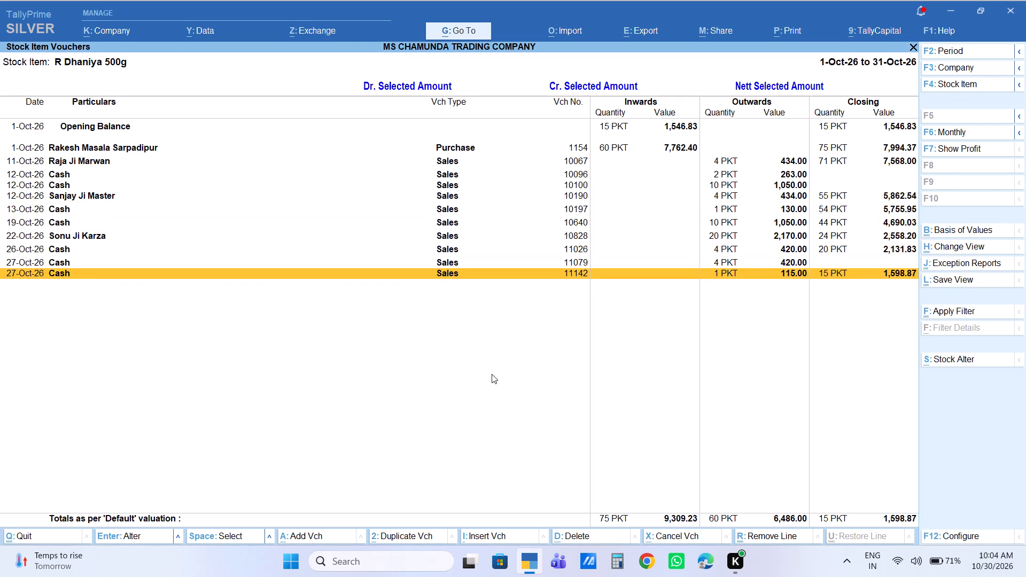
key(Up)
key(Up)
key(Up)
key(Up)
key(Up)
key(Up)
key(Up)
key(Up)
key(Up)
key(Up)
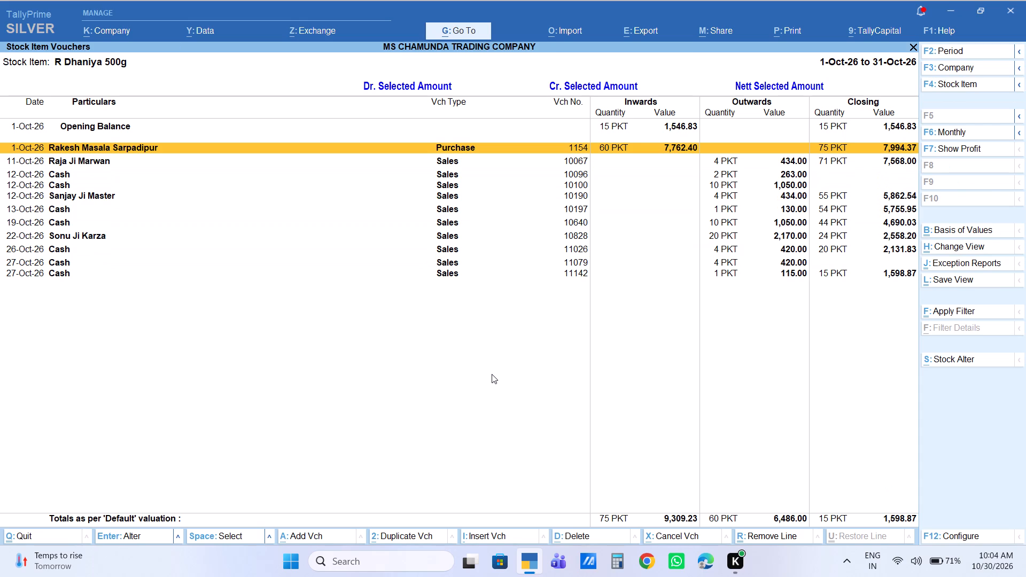
Recheck the R Dhaniya 500g purchase line in voucher 1154, and return to the item's voucher list.
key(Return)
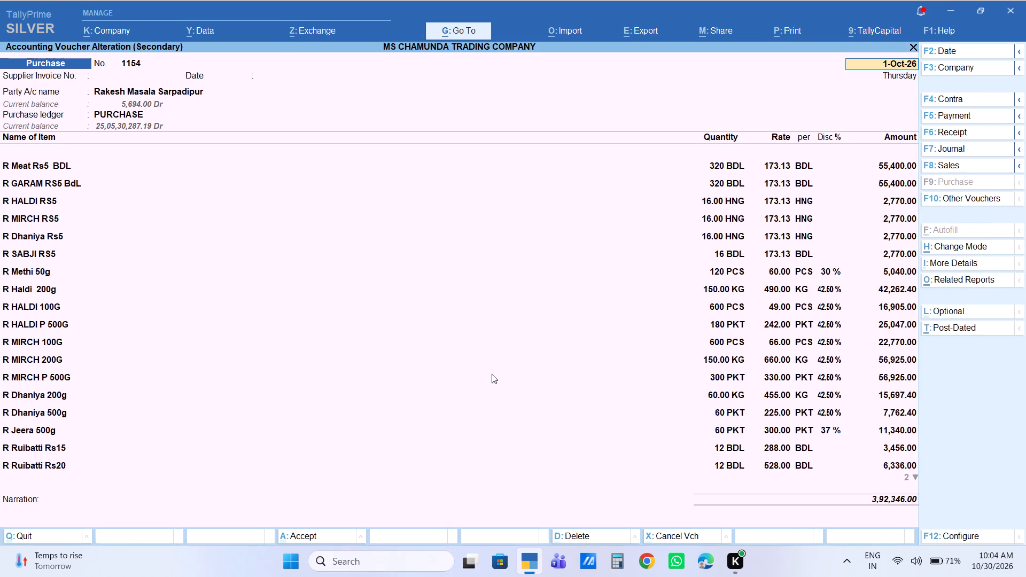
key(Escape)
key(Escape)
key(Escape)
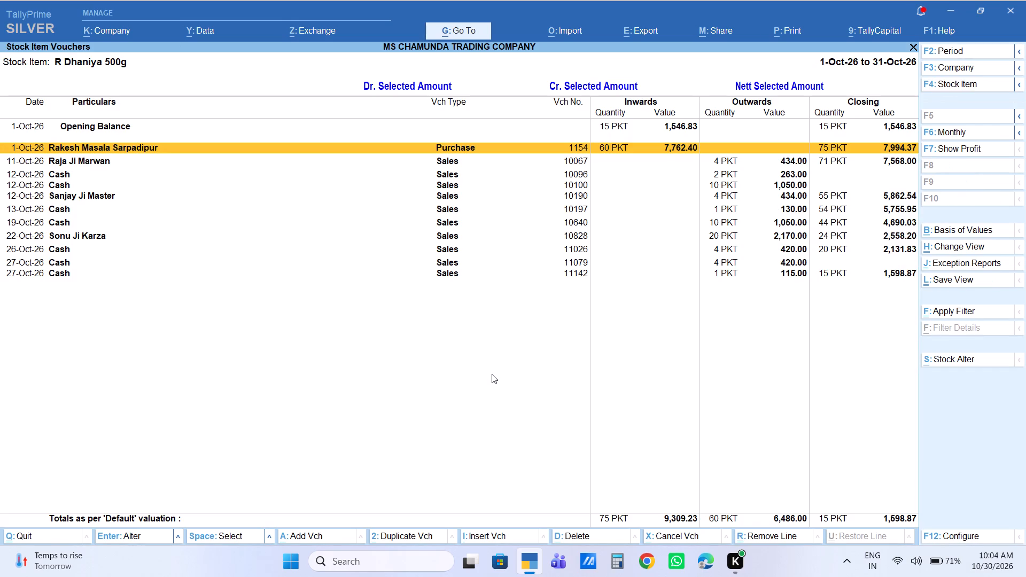
Compare the quantities and values of R Dhaniya 500g sales from 11-Oct-26 to 22-Oct-26, and return to the Gateway of Tally.
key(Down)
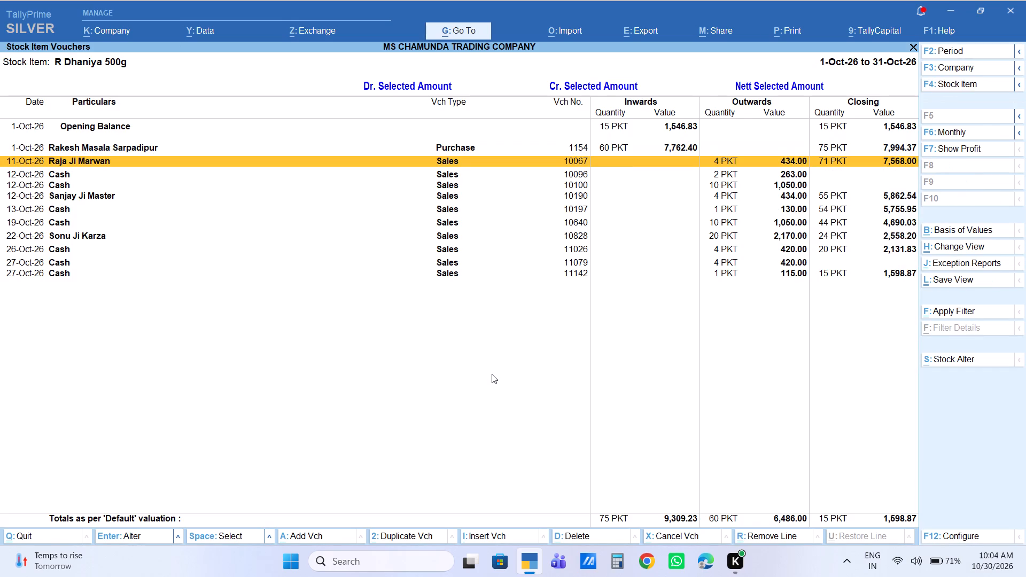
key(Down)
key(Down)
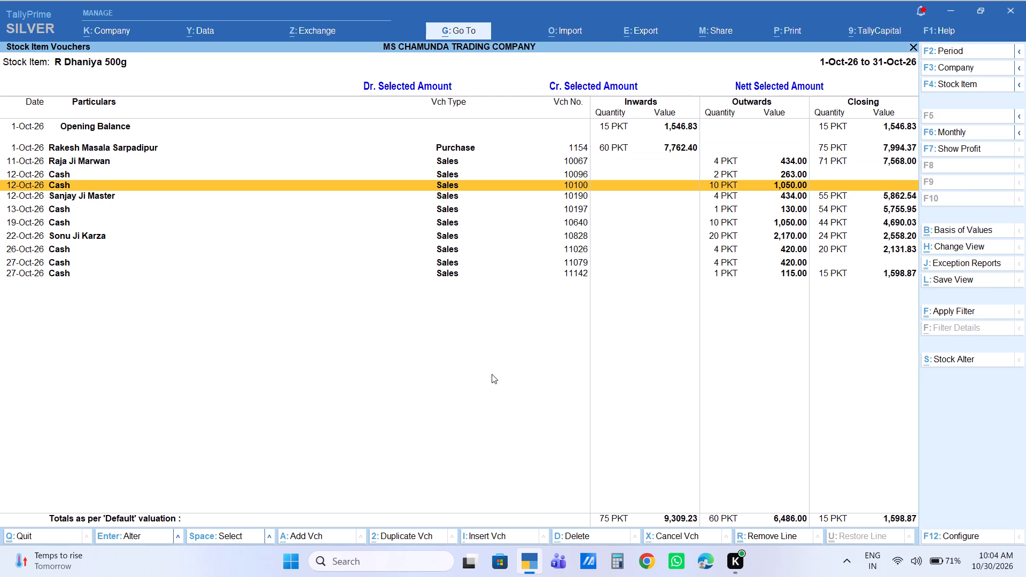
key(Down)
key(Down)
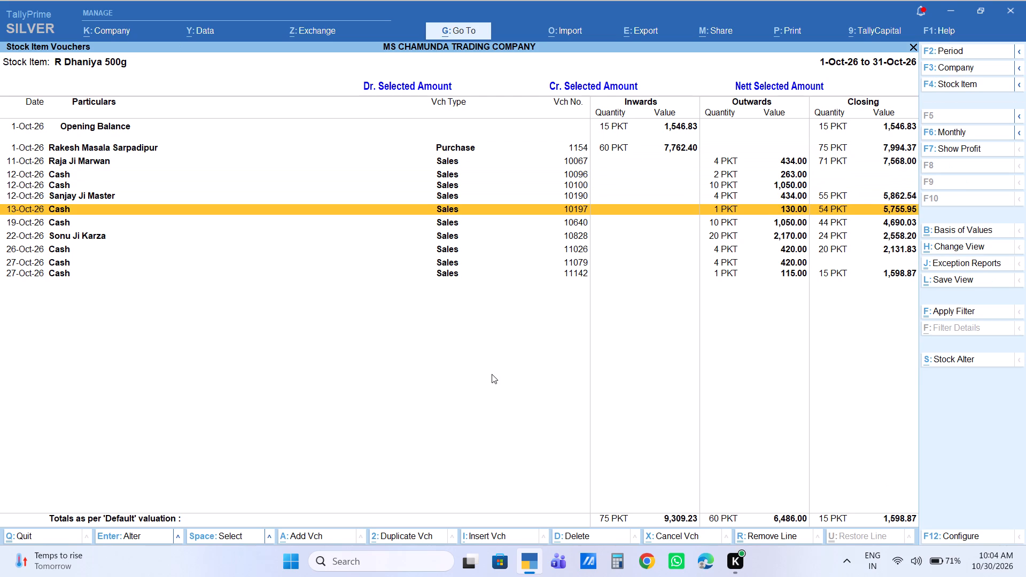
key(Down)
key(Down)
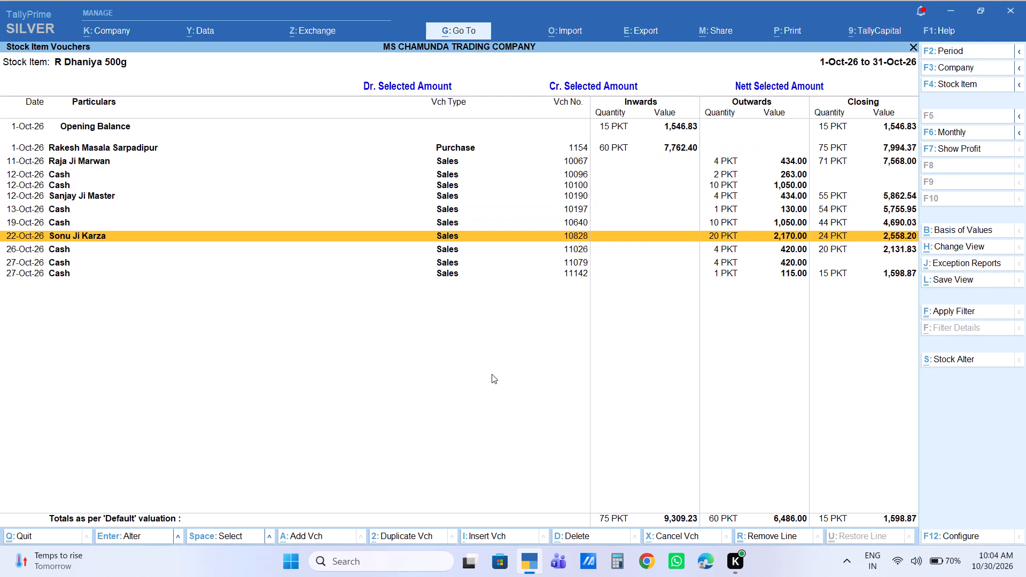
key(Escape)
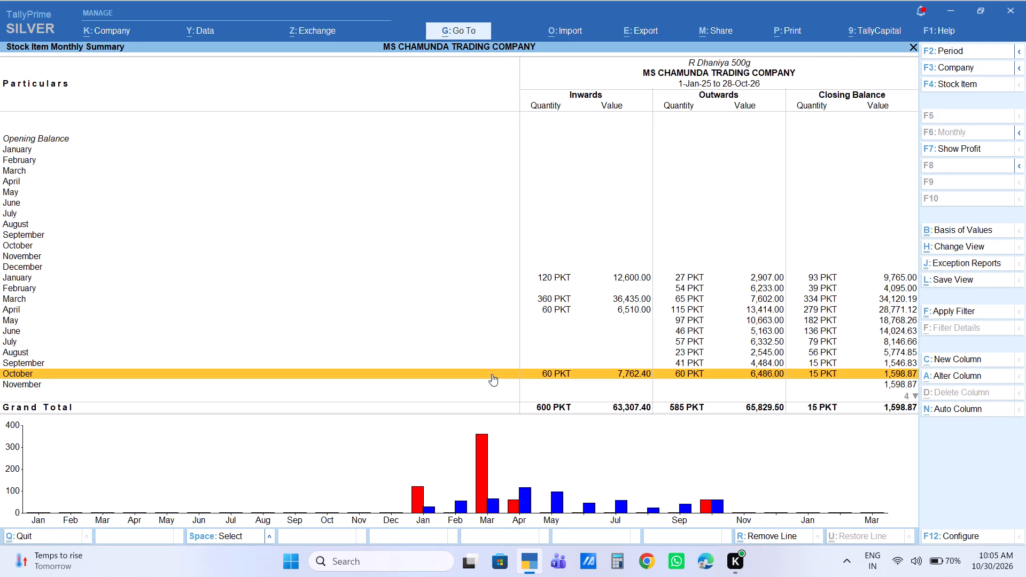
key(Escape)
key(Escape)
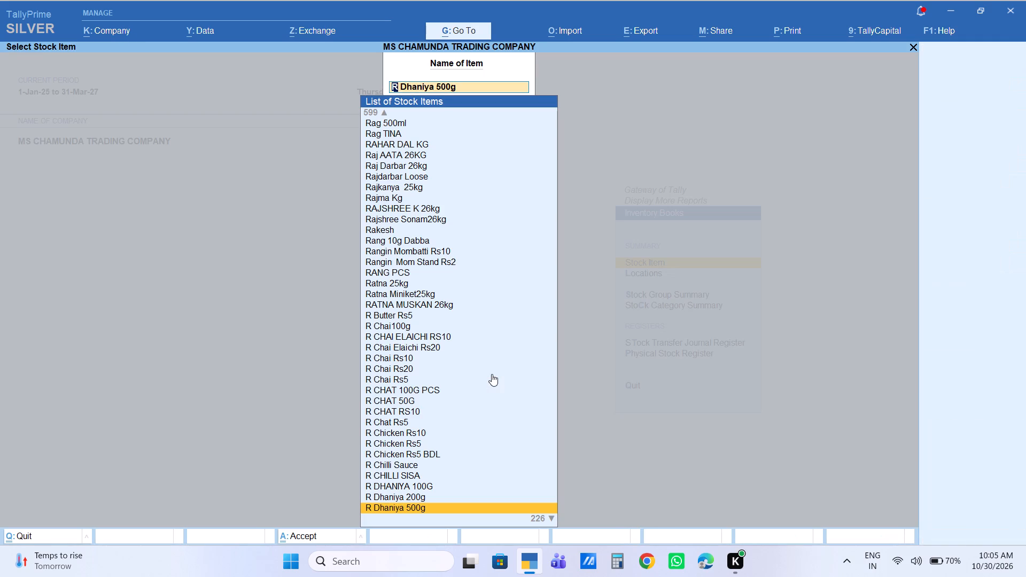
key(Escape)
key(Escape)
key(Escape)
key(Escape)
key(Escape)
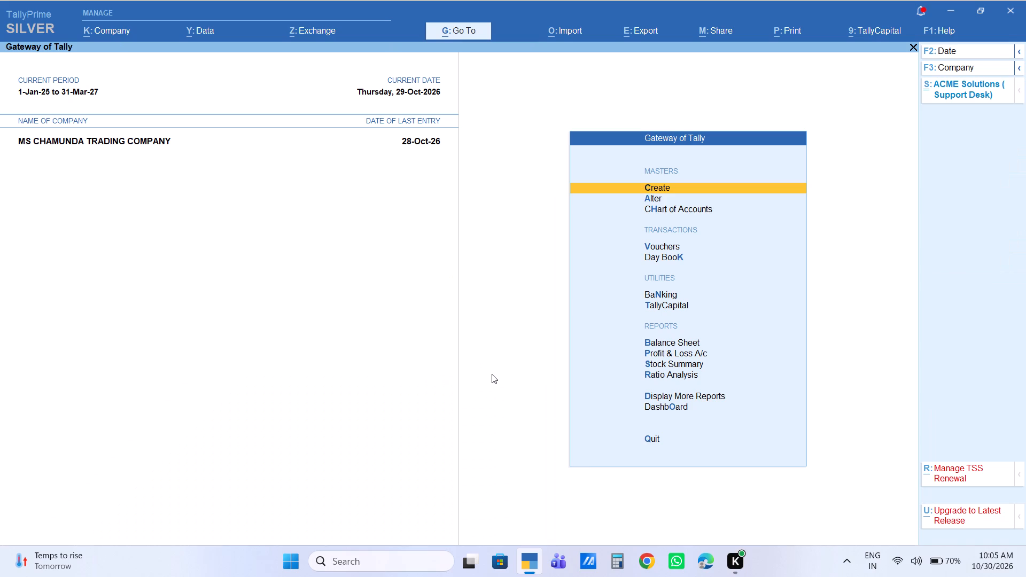
Start a new sales voucher with party account Cash and sales ledger SALES.
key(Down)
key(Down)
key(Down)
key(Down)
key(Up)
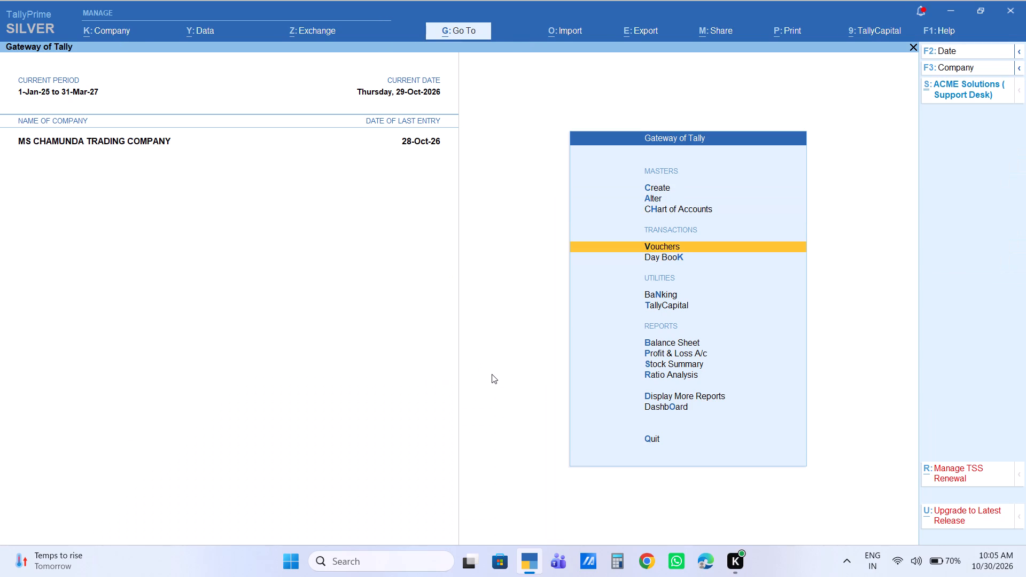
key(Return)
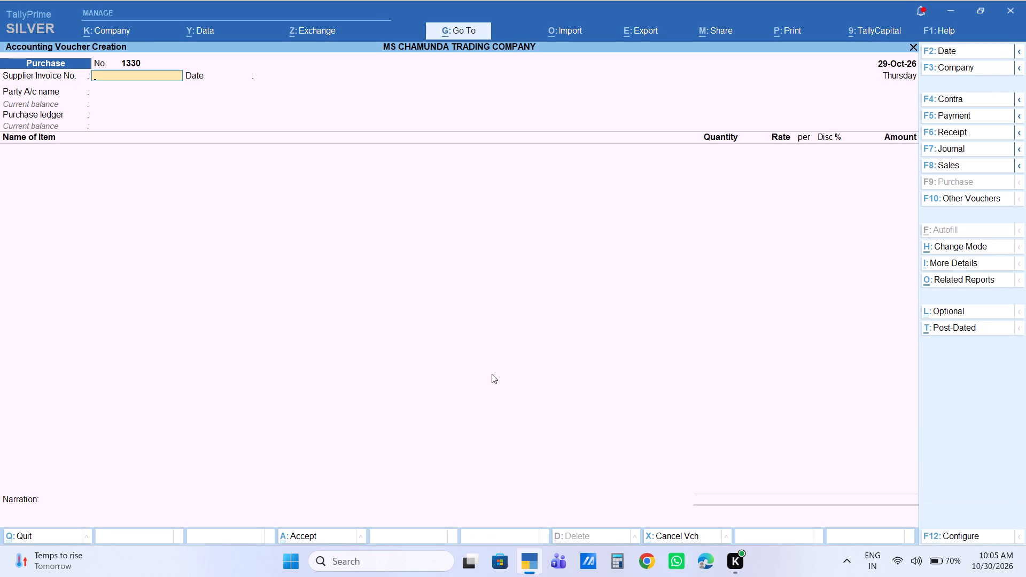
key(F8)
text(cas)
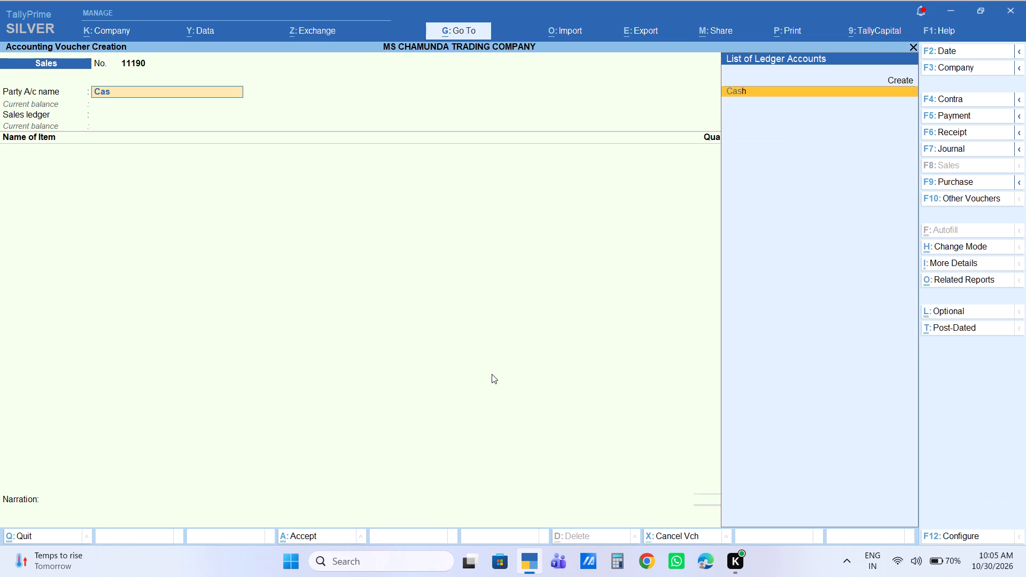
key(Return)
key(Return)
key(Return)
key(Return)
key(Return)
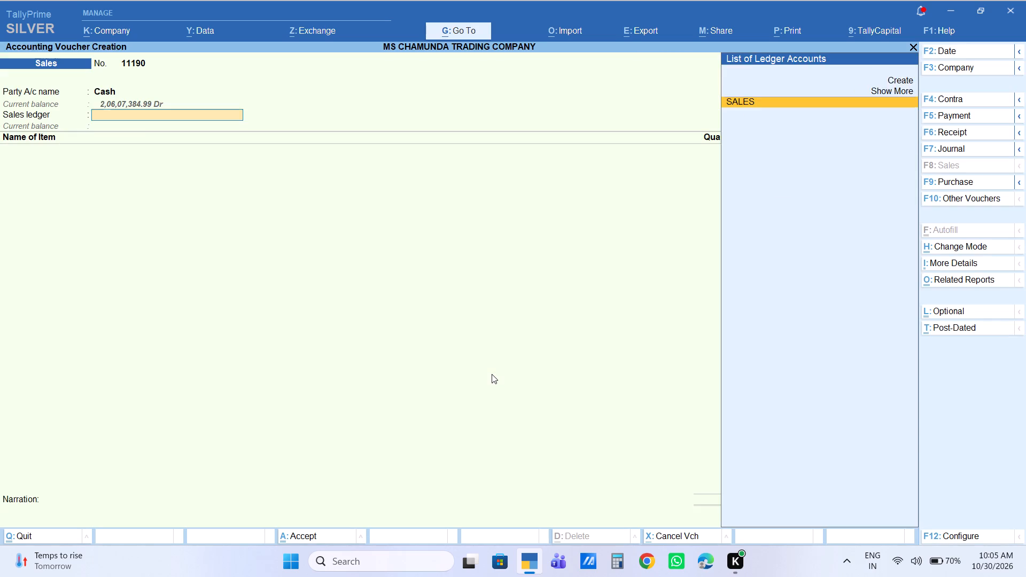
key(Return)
Add the stock item AGARBATTI RS10 to the sales voucher with quantity 2 BDL at the default rate.
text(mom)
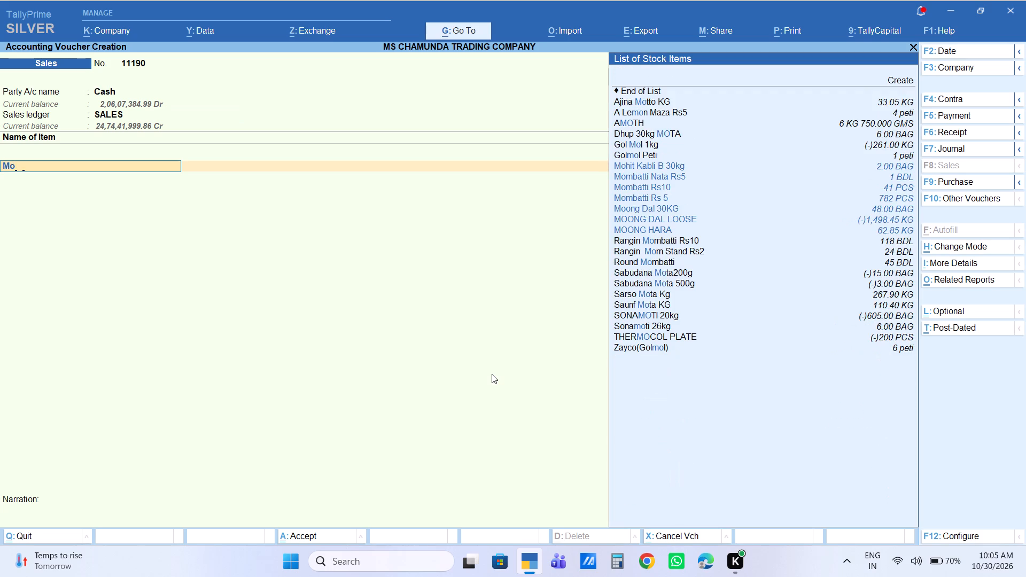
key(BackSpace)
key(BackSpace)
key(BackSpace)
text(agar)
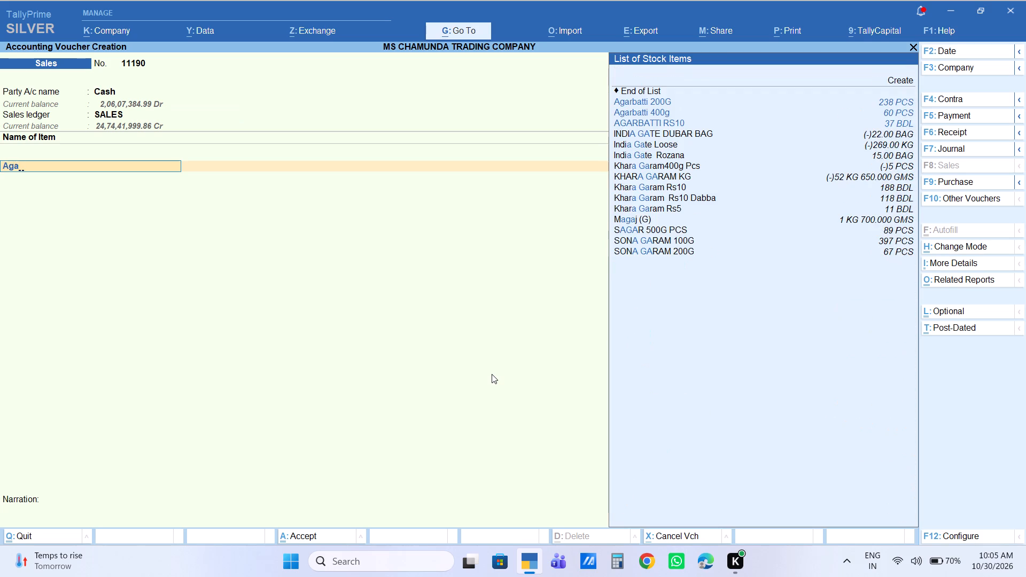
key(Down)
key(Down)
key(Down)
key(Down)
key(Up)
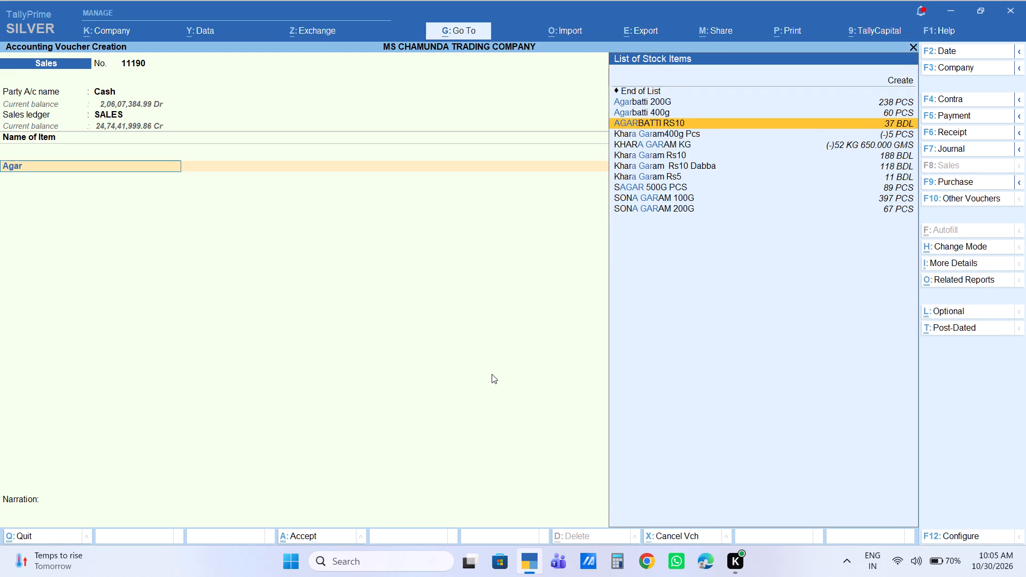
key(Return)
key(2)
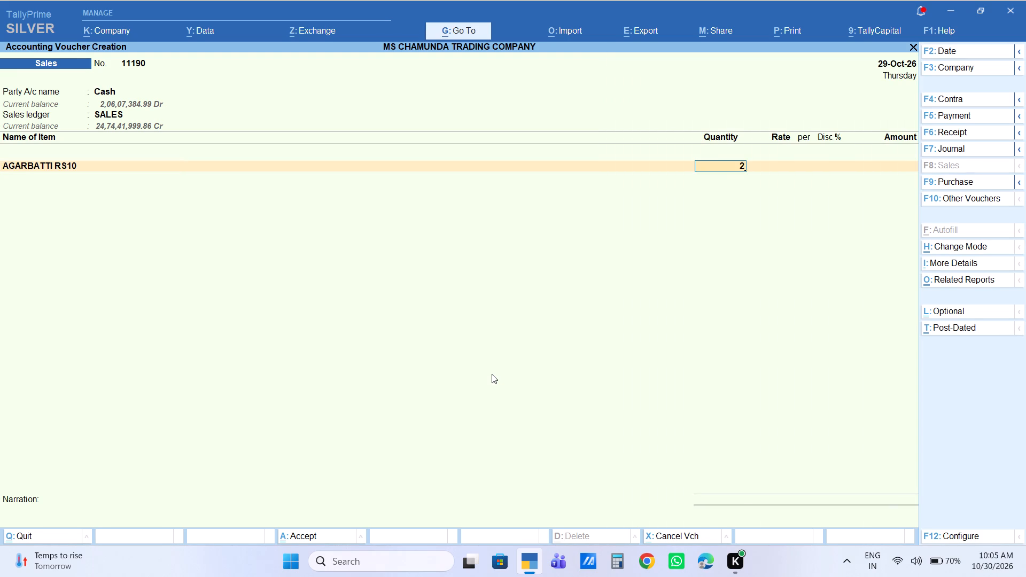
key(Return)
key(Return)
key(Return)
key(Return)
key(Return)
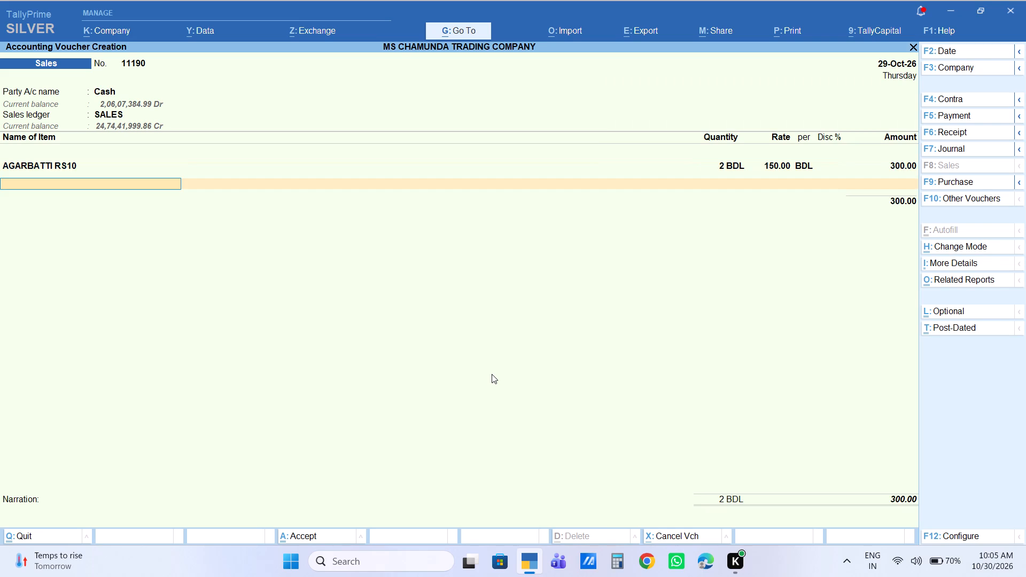
Add the stock item Agarbatti 200G to the sales voucher with quantity 6 PCS at the default rate.
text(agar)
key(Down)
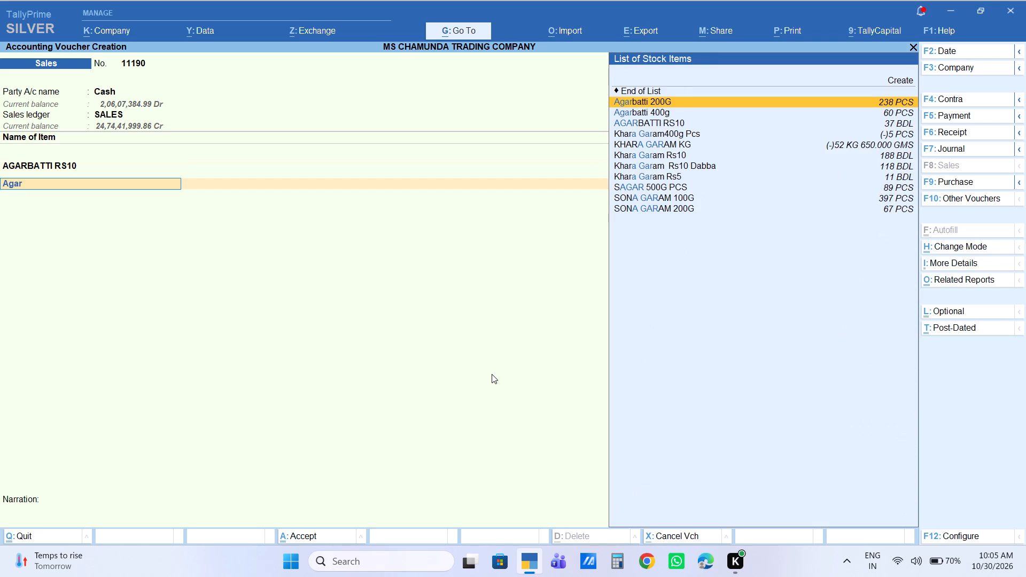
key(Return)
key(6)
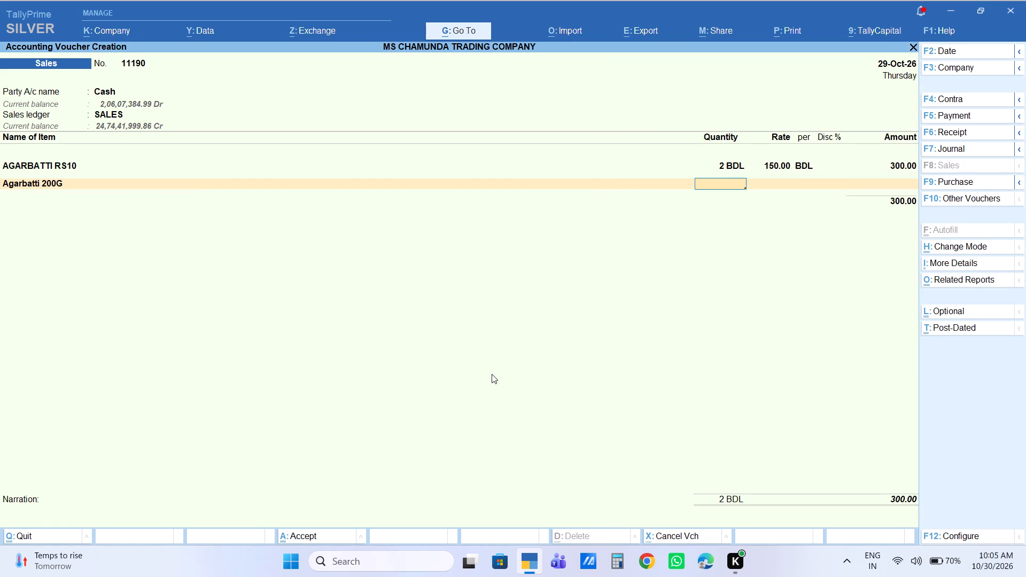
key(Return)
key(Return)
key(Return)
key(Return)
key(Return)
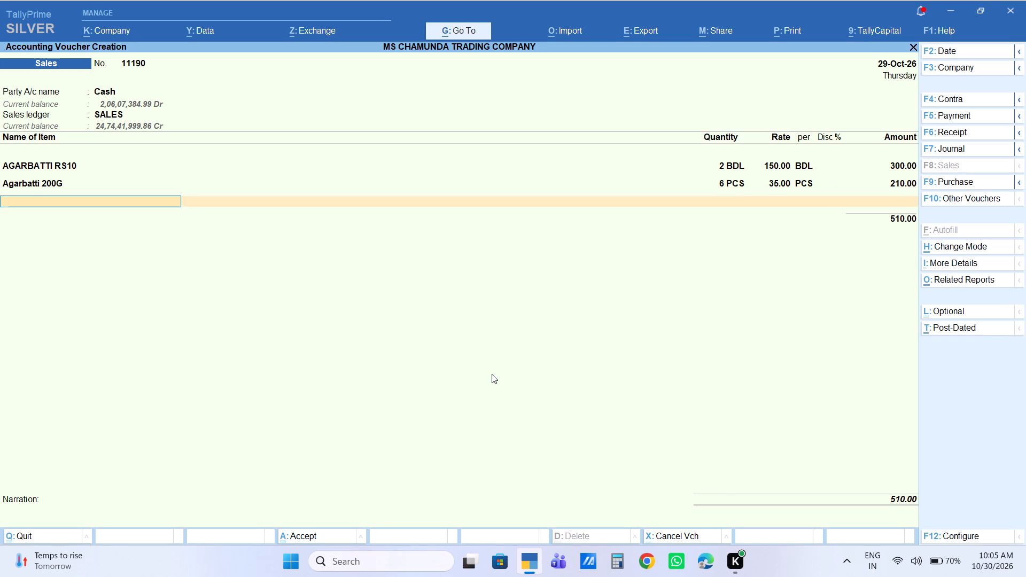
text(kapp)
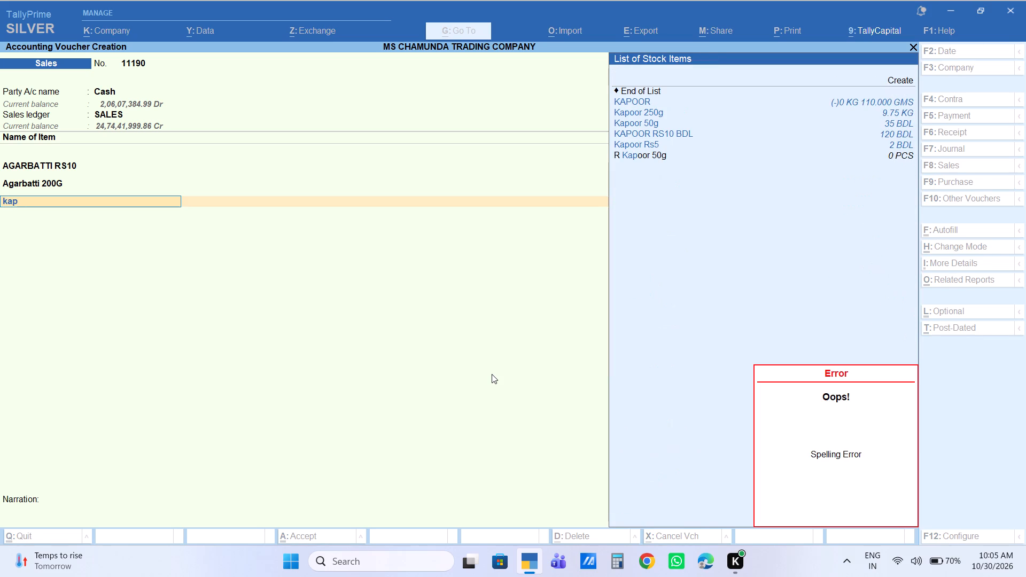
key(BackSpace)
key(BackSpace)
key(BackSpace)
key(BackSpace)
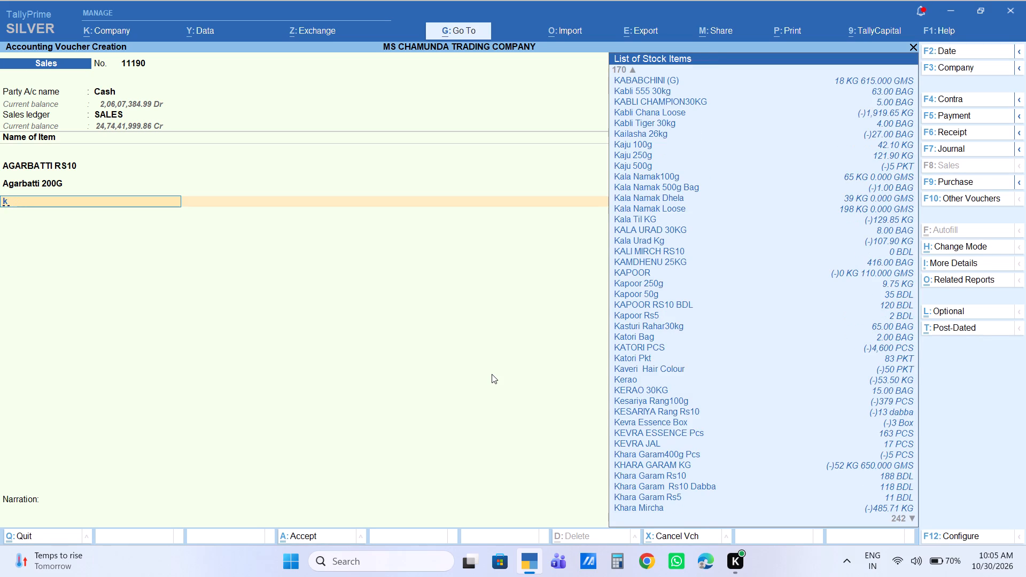
Add the stock item Rangin Mom Stand Rs2 to the sales voucher with quantity 1 BDL and amount 120.
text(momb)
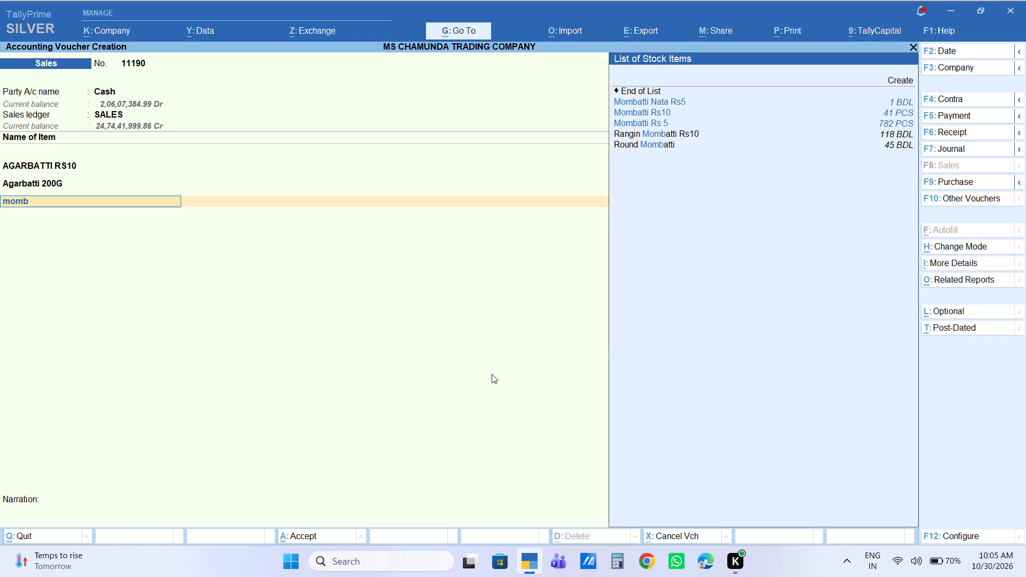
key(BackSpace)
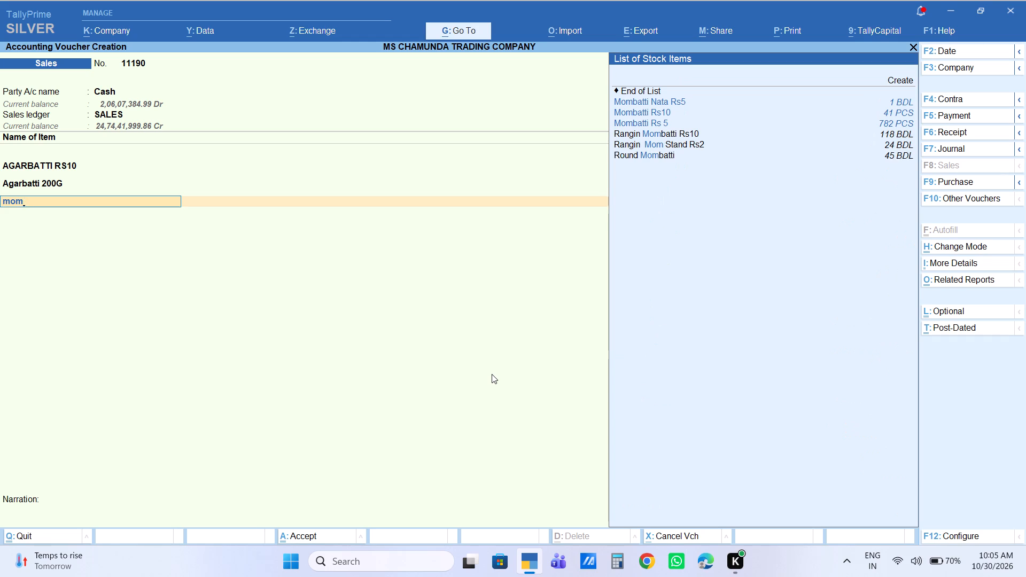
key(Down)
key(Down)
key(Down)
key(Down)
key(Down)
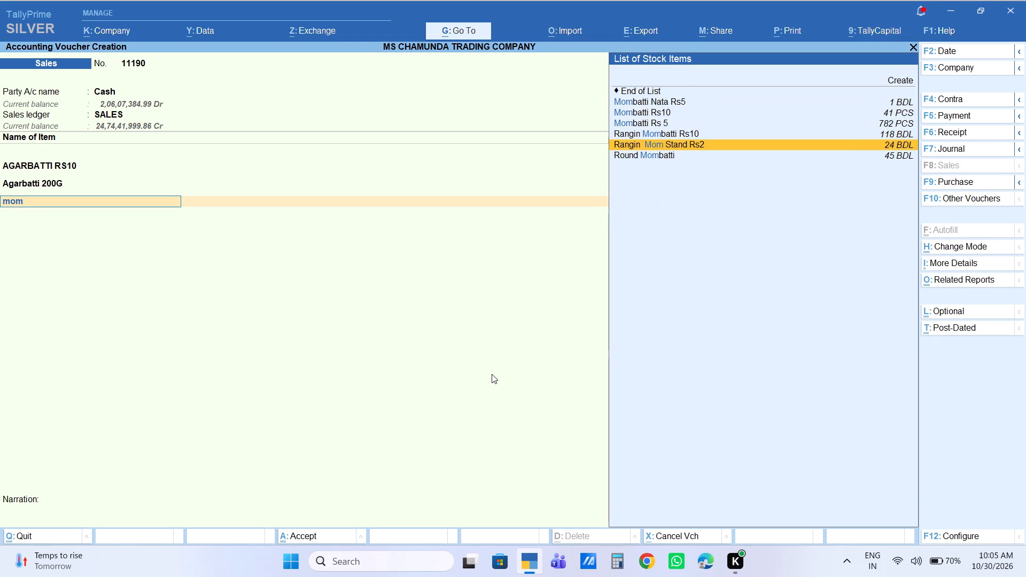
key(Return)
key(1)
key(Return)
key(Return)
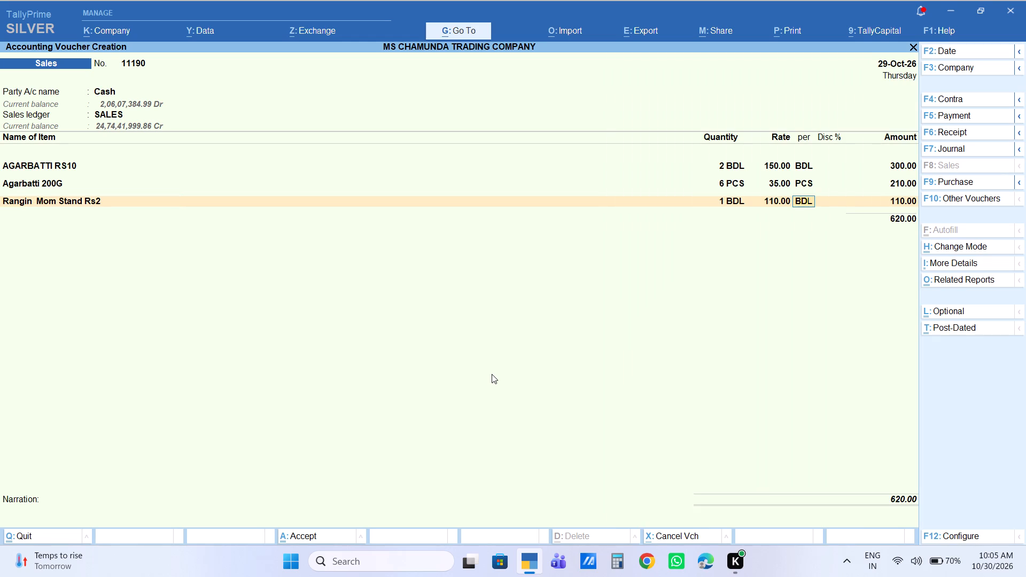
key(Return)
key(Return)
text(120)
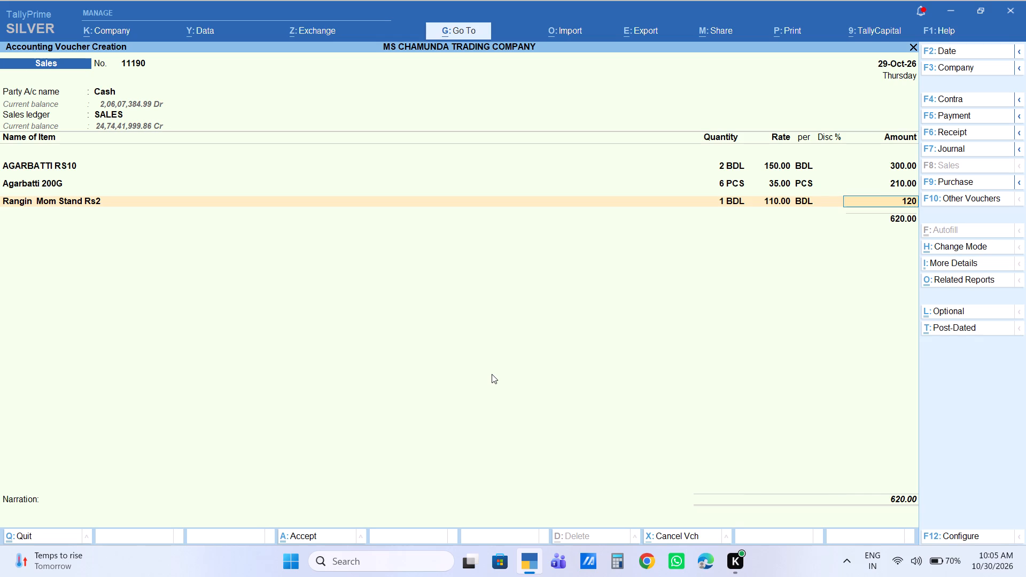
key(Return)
Add the stock item Rangin Mombatti Rs10 to the sales voucher with quantity 10 BDL and amount 500.
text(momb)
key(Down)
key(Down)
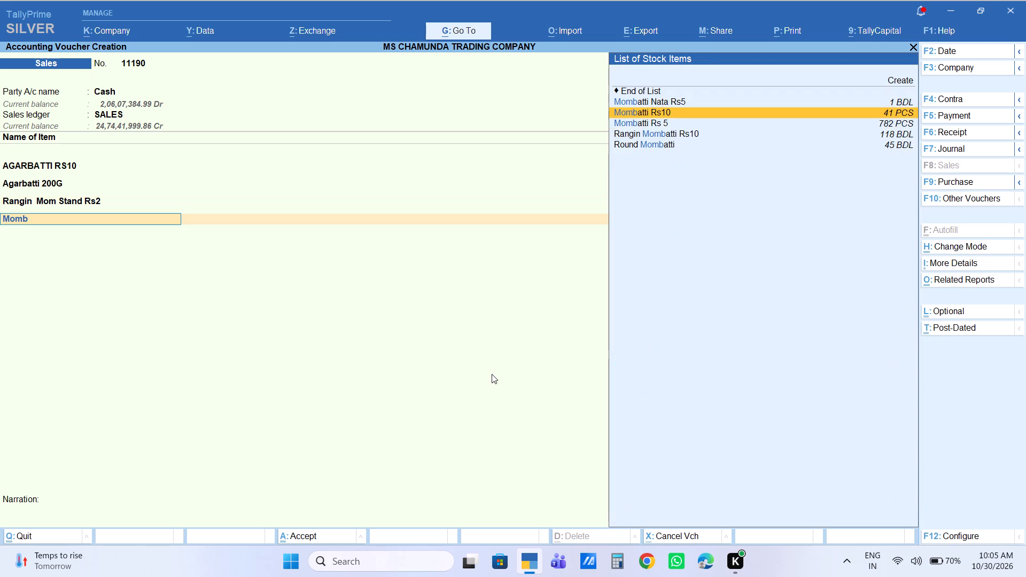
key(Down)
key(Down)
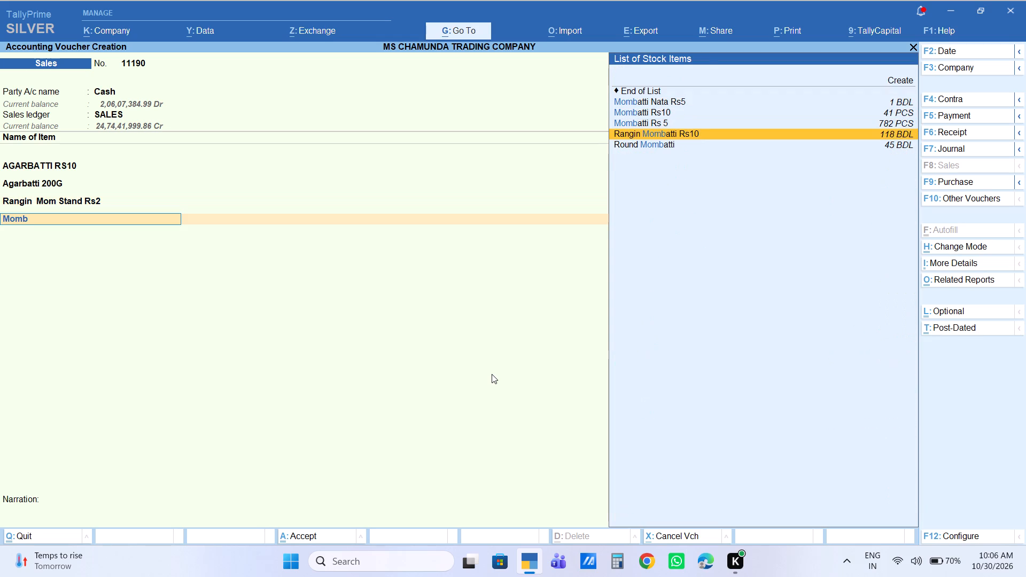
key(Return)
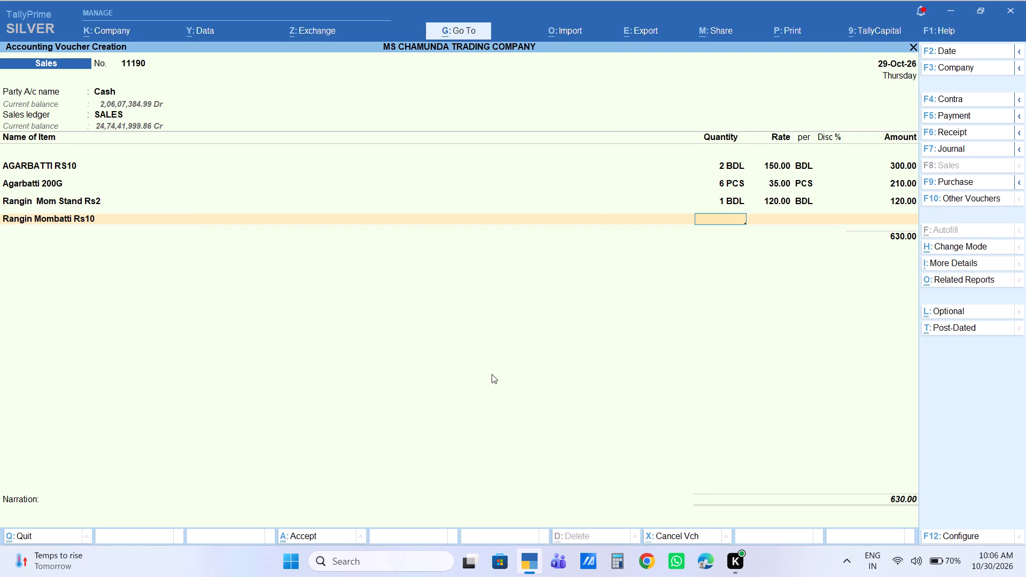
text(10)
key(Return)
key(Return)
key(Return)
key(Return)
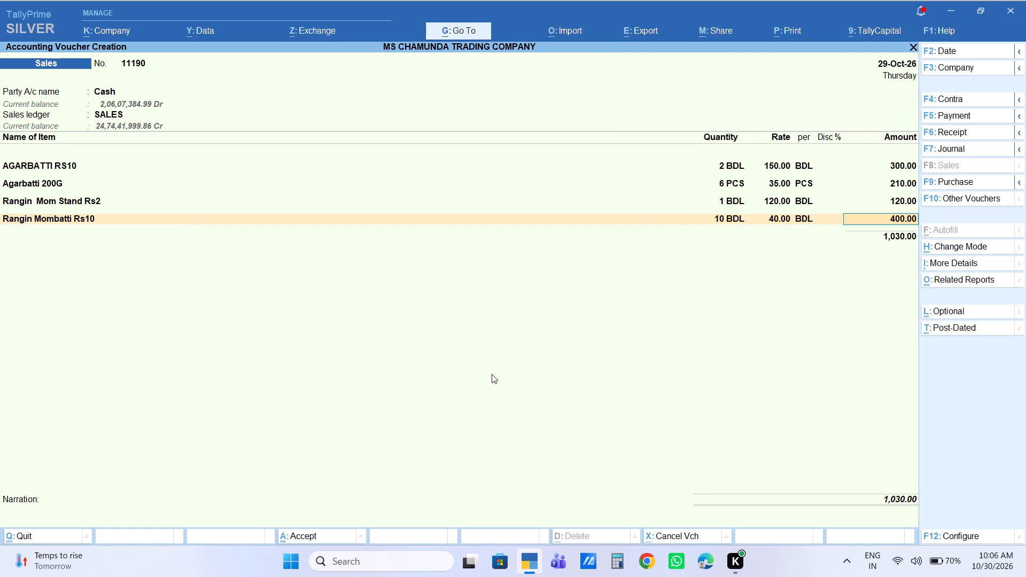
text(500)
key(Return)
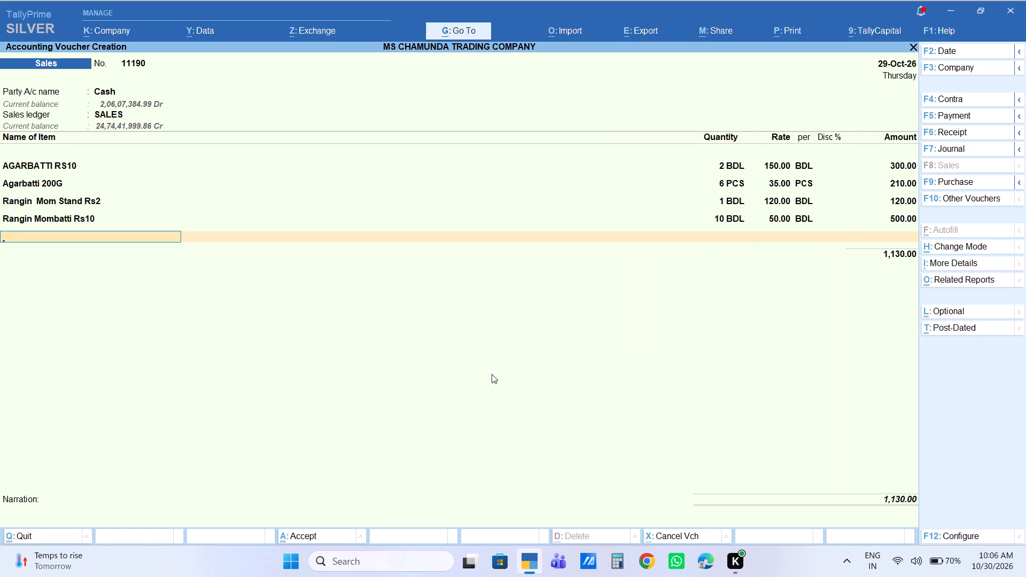
End the item list, leave the narration blank and save the sales voucher.
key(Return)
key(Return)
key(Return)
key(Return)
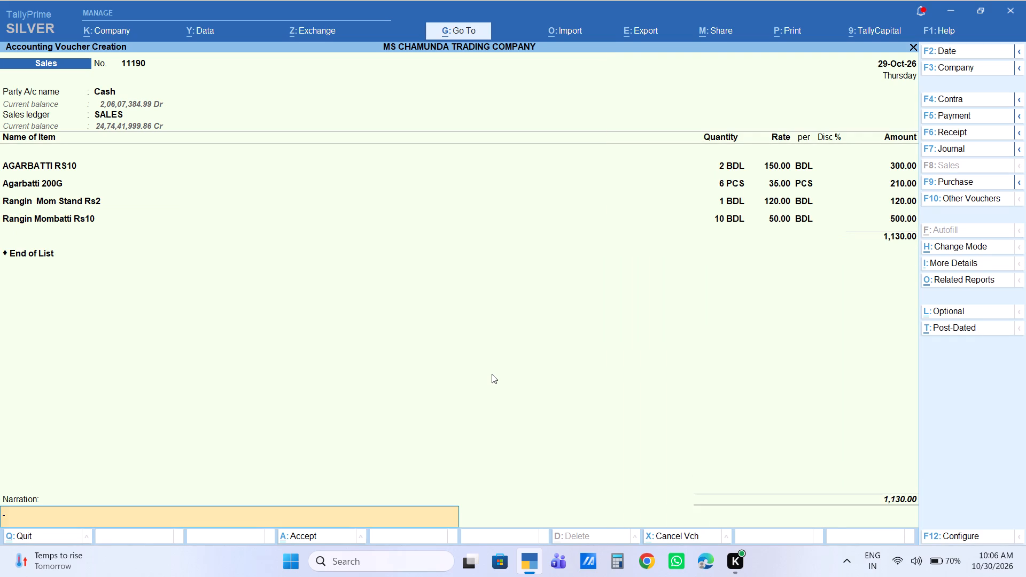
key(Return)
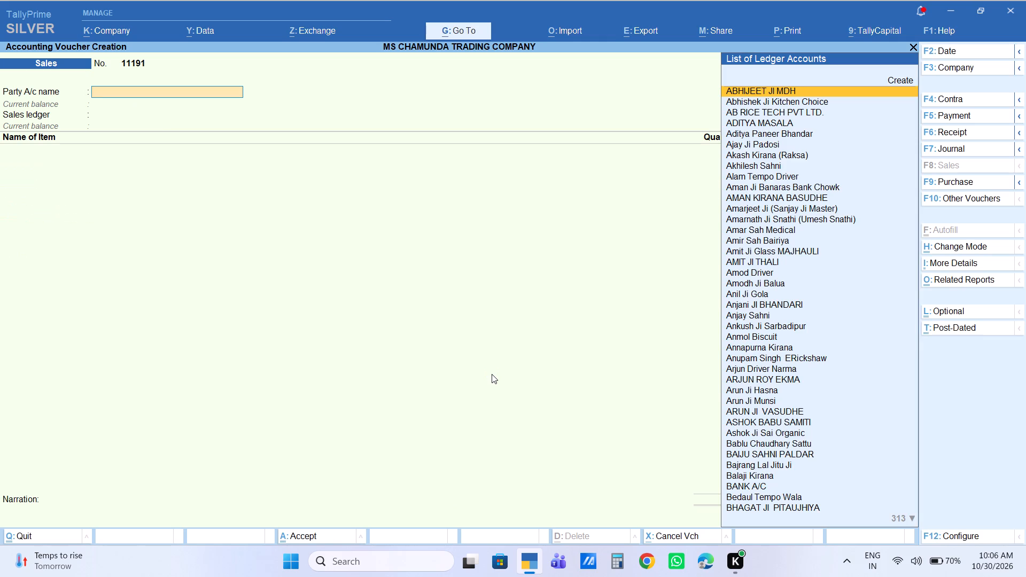
Fill the new sales voucher's header with party account Cash, the customer's ledger as buyer, and sales ledger SALES.
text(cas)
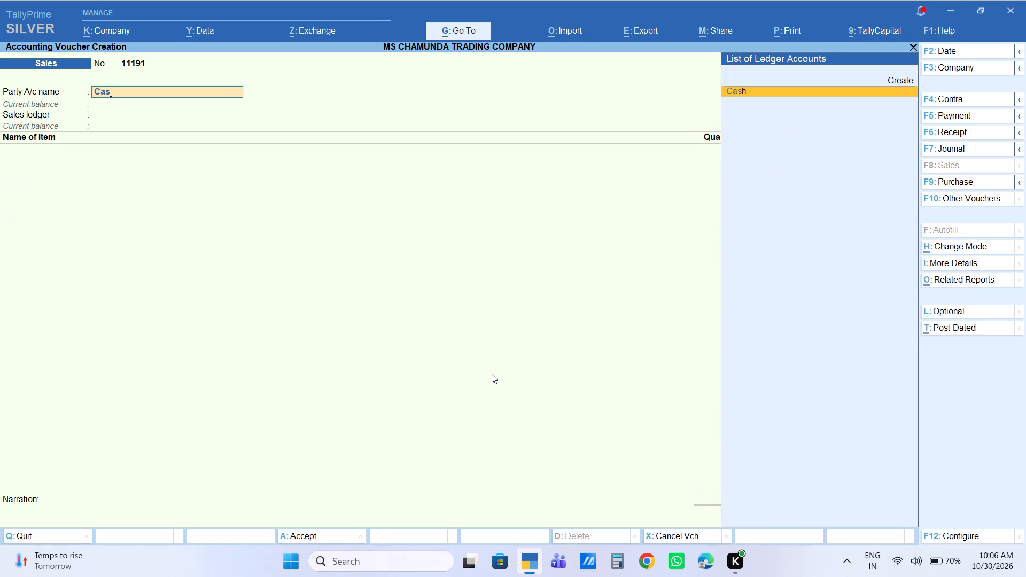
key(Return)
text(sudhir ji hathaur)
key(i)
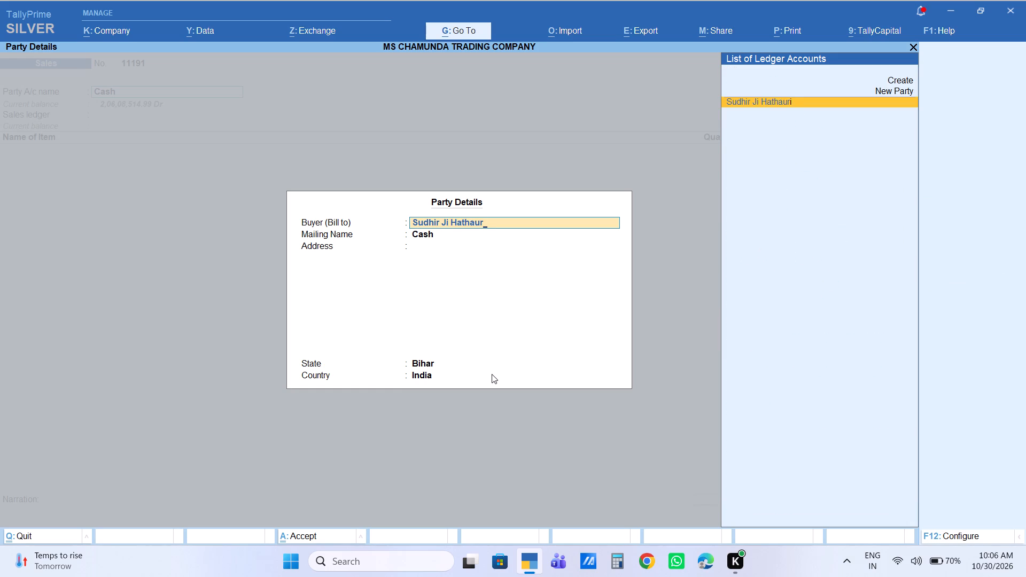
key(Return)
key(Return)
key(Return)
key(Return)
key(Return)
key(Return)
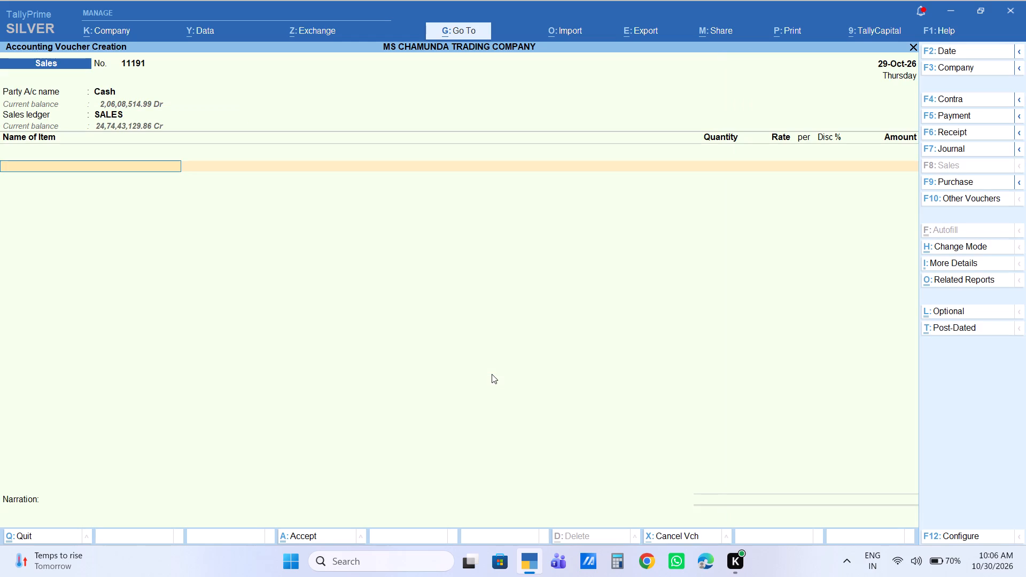
Add the stock item Khara Garam Rs5 to the sales voucher with quantity 1 BDL at the default rate.
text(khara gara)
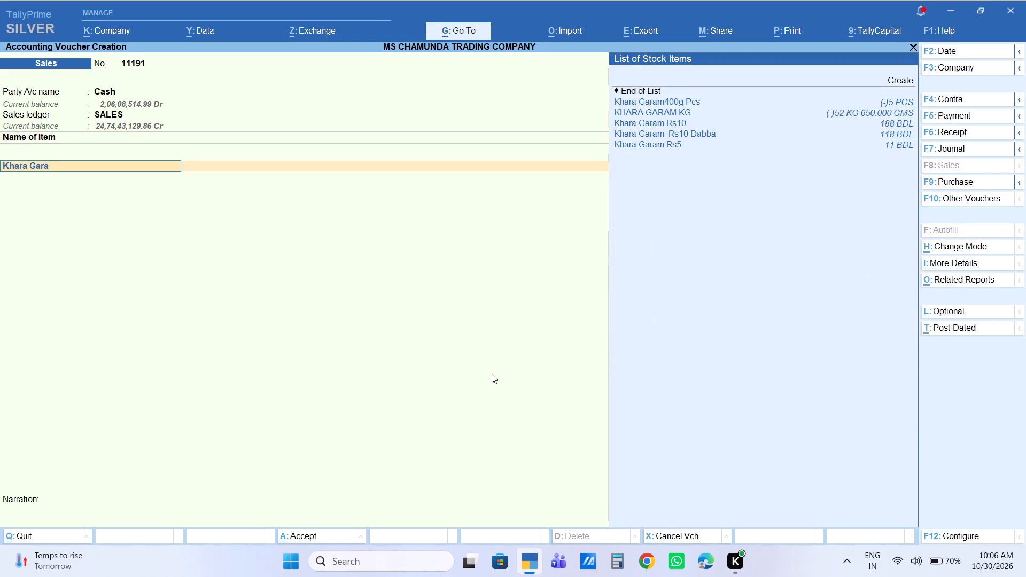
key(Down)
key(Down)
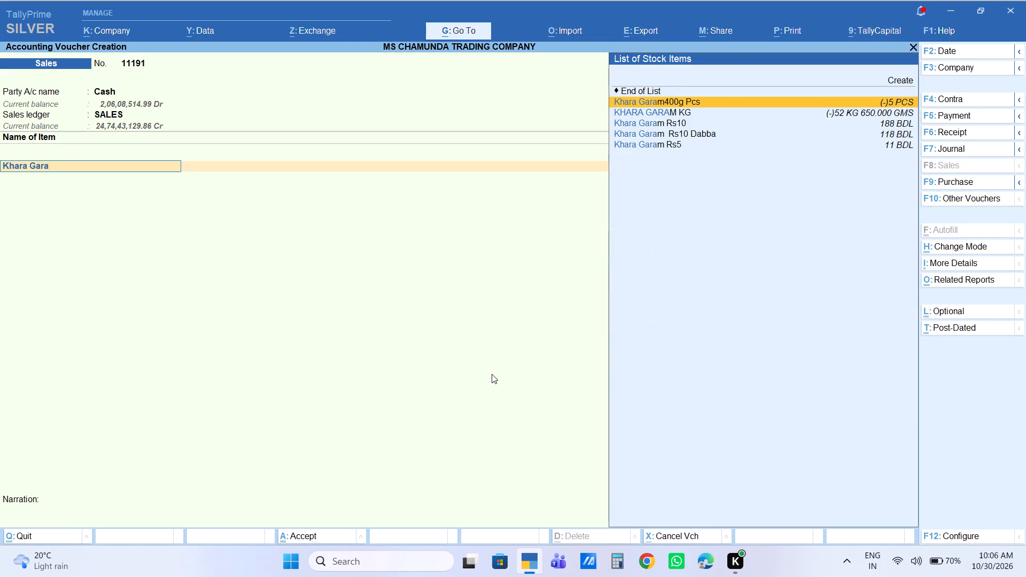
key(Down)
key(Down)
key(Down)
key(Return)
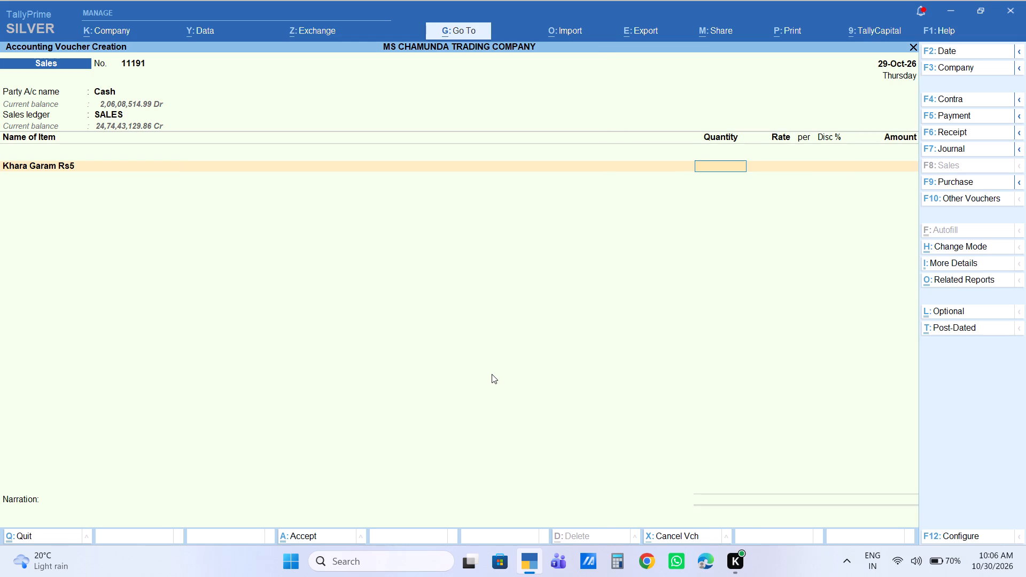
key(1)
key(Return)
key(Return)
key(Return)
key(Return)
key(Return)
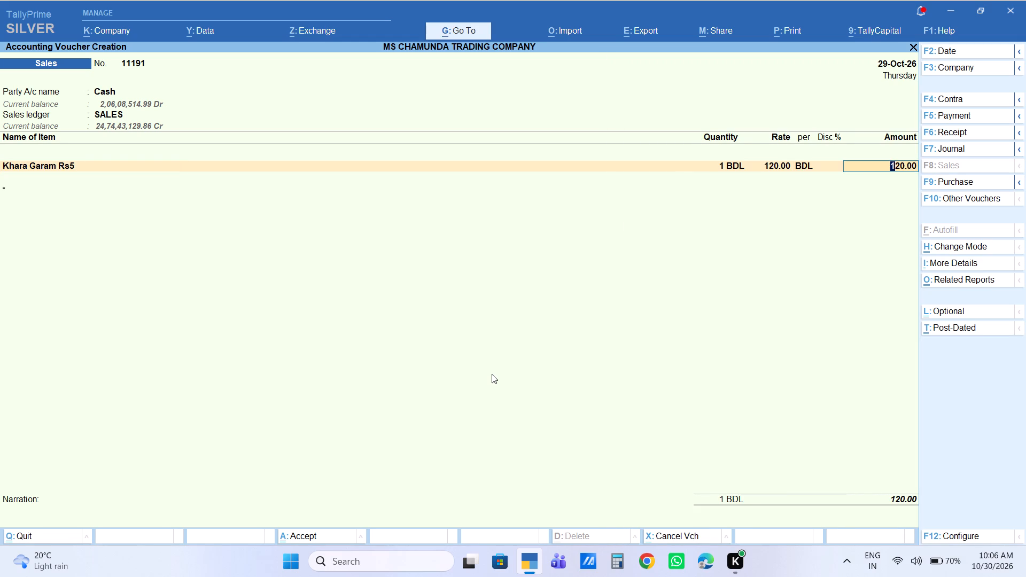
Add the stock item Khara Garam Rs10 to the sales voucher with quantity 1 BDL at the default rate.
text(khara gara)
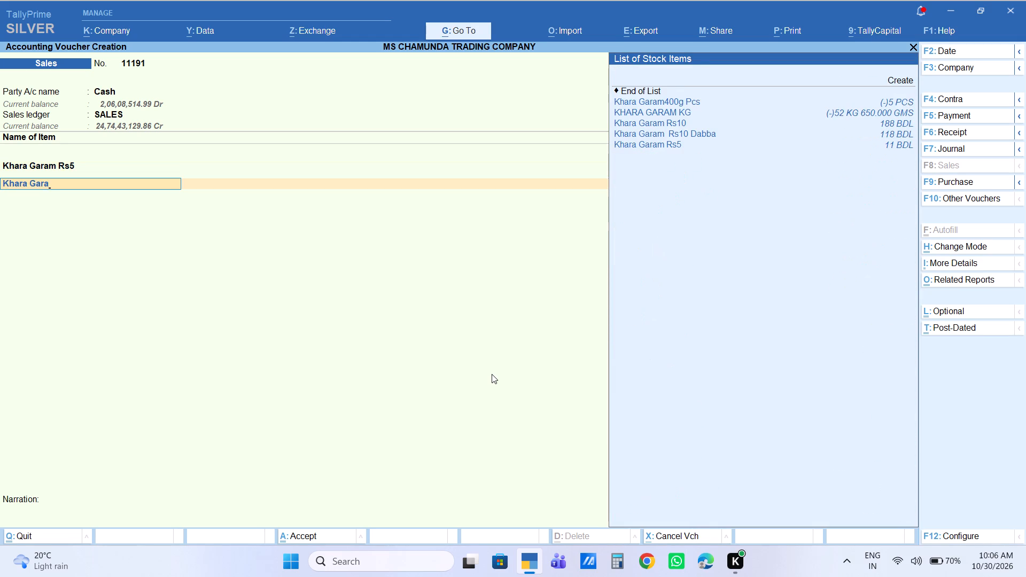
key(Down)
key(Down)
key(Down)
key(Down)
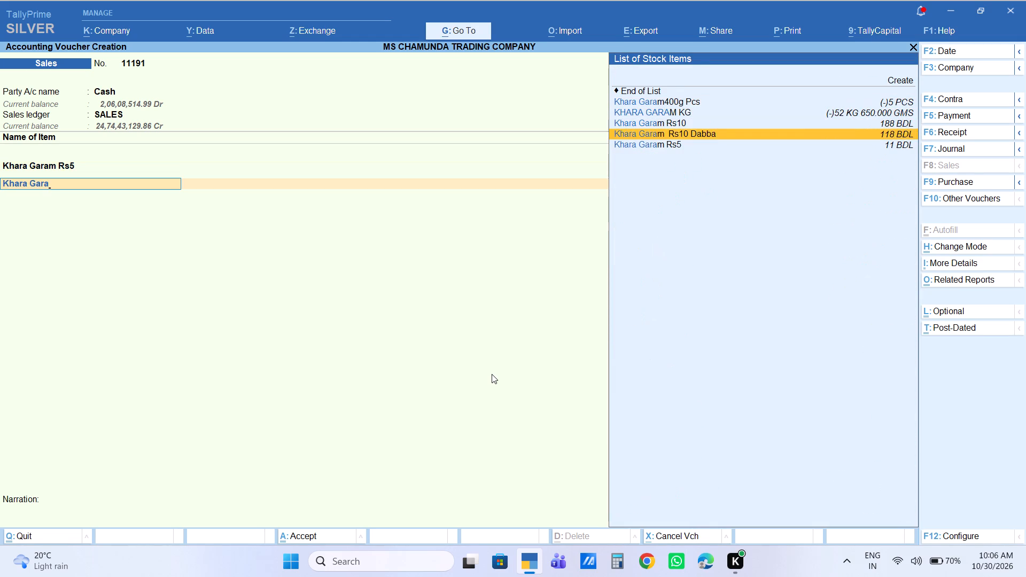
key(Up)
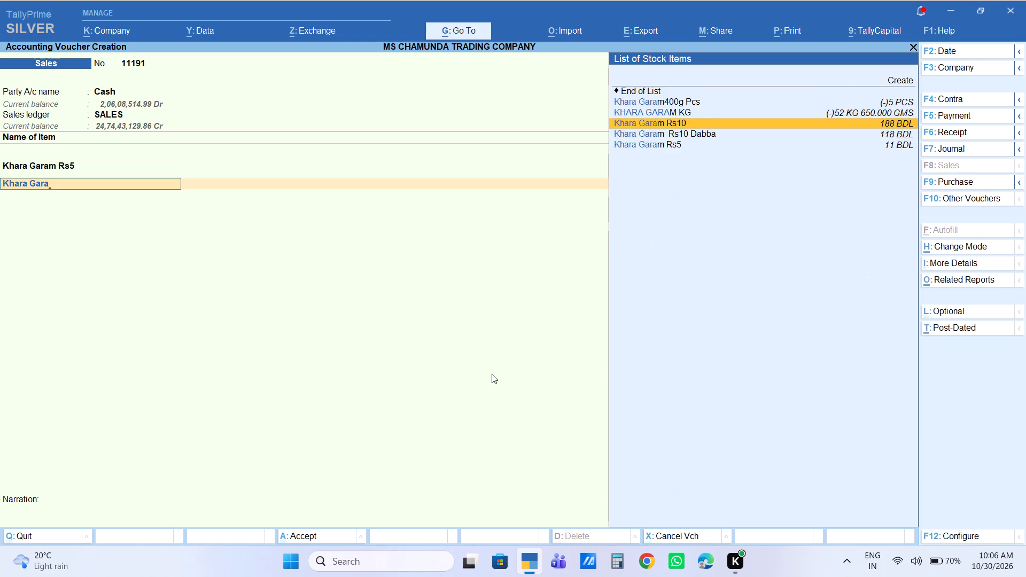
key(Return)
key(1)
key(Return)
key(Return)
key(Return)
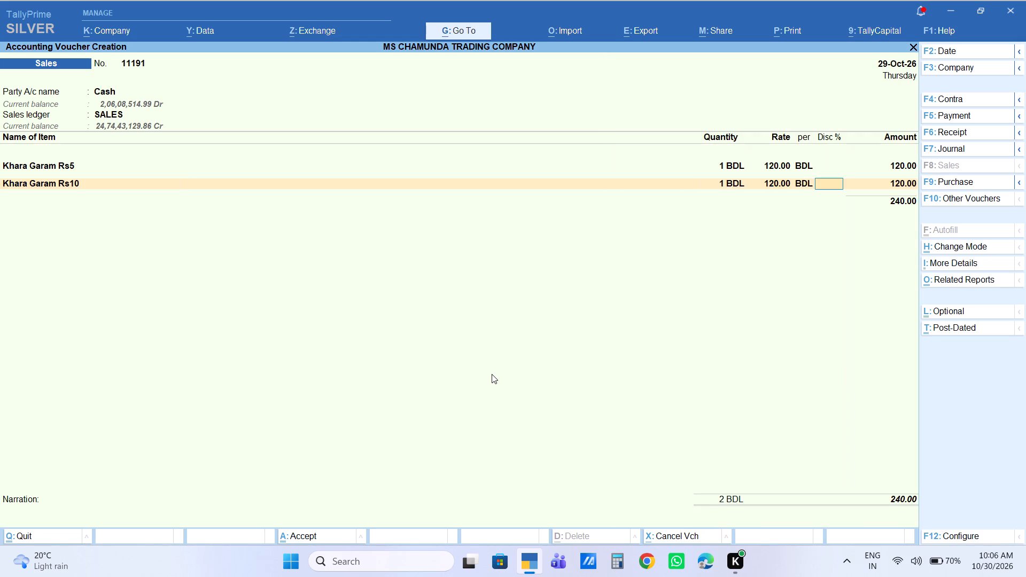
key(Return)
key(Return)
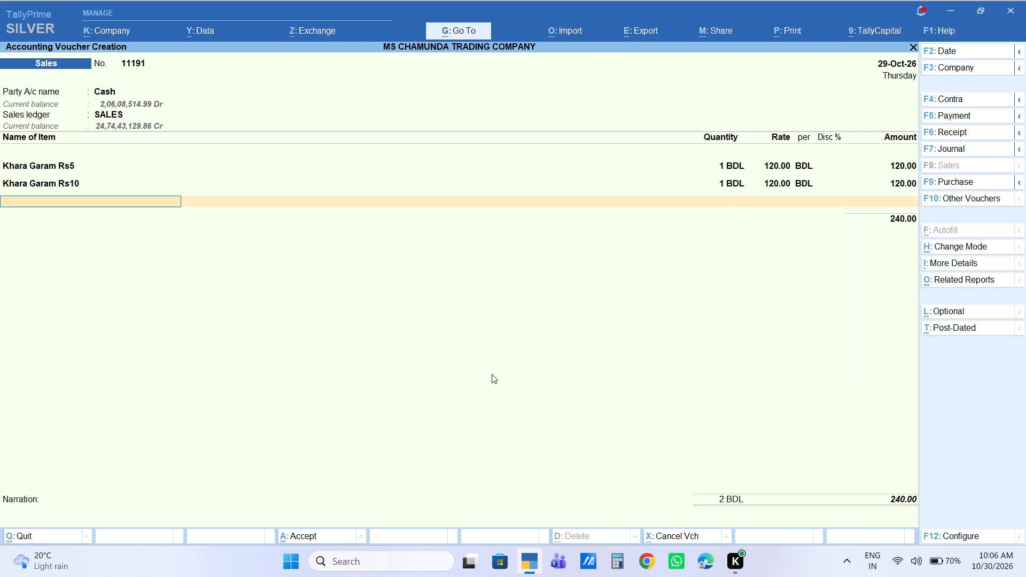
Add the stock item M MEAT RS5 to the sales voucher with quantity 1 HNG at the default rate.
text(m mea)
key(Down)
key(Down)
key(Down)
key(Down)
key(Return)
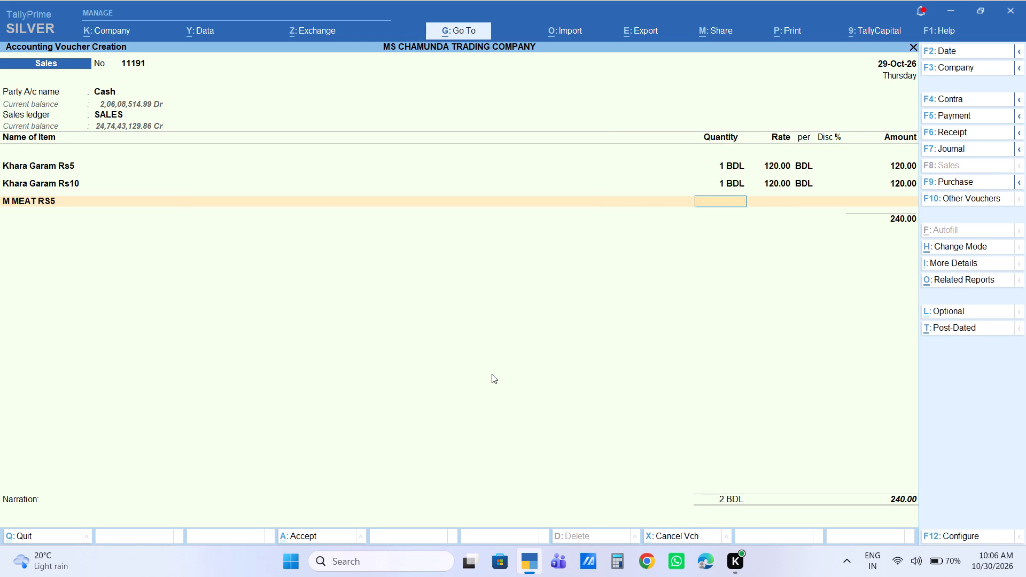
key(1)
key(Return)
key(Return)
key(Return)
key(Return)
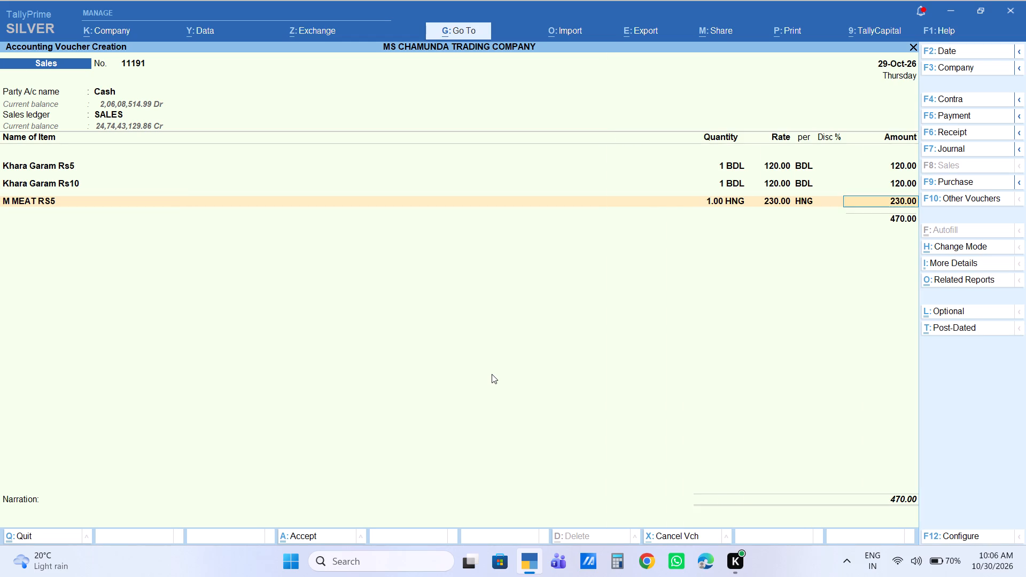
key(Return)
Add the stock item M Garam Rs5 to the sales voucher with quantity 1 HNG and amount 230.
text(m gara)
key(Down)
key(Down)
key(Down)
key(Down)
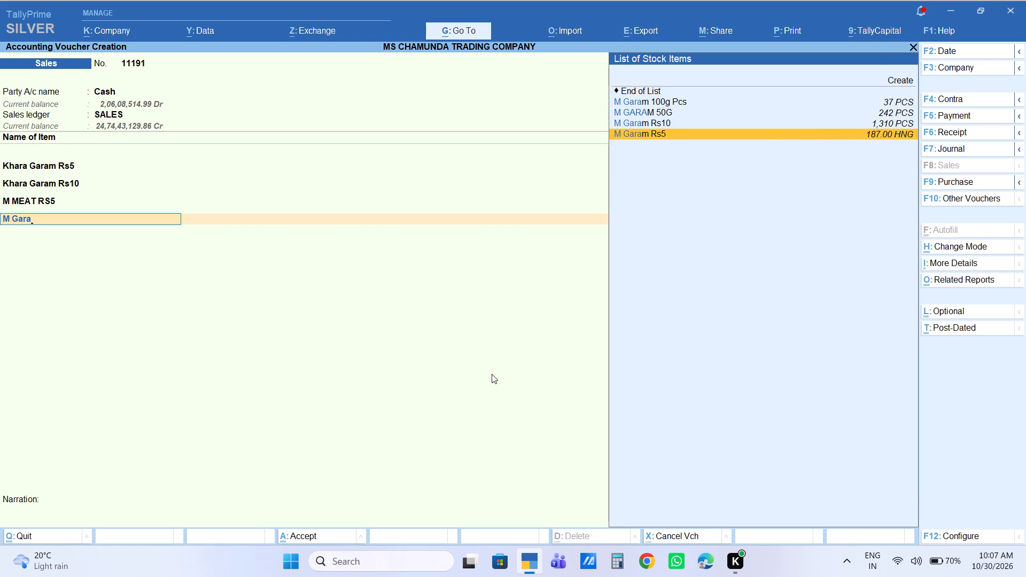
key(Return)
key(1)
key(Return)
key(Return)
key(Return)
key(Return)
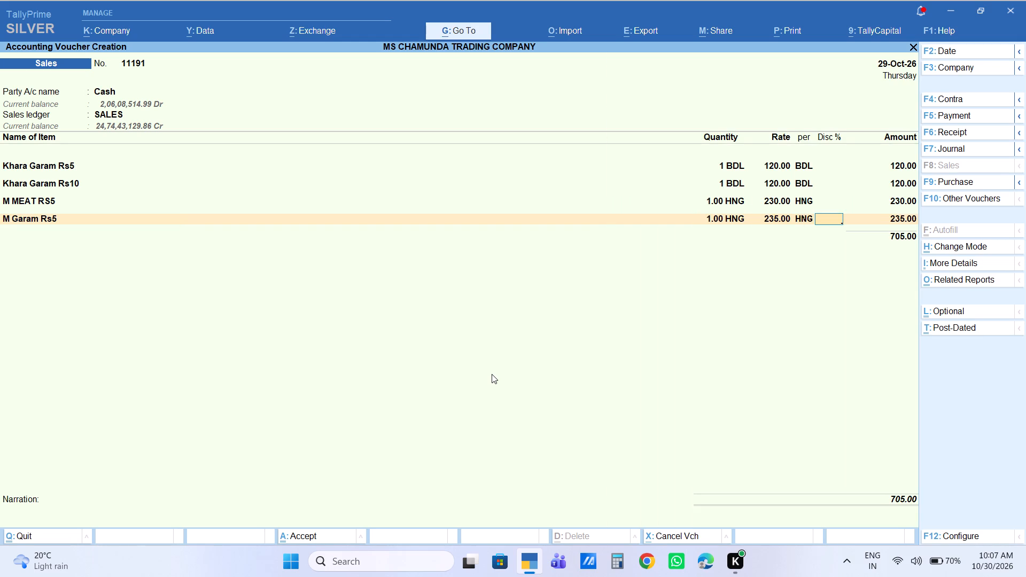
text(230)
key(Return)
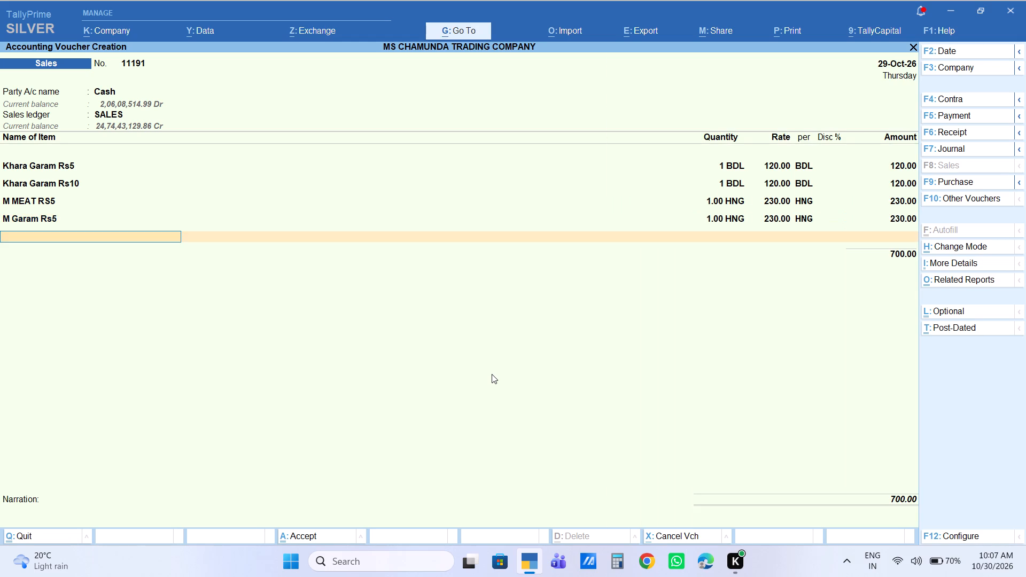
Add the stock item LAHSUN B to the sales voucher with quantity 5 KG at the default rate.
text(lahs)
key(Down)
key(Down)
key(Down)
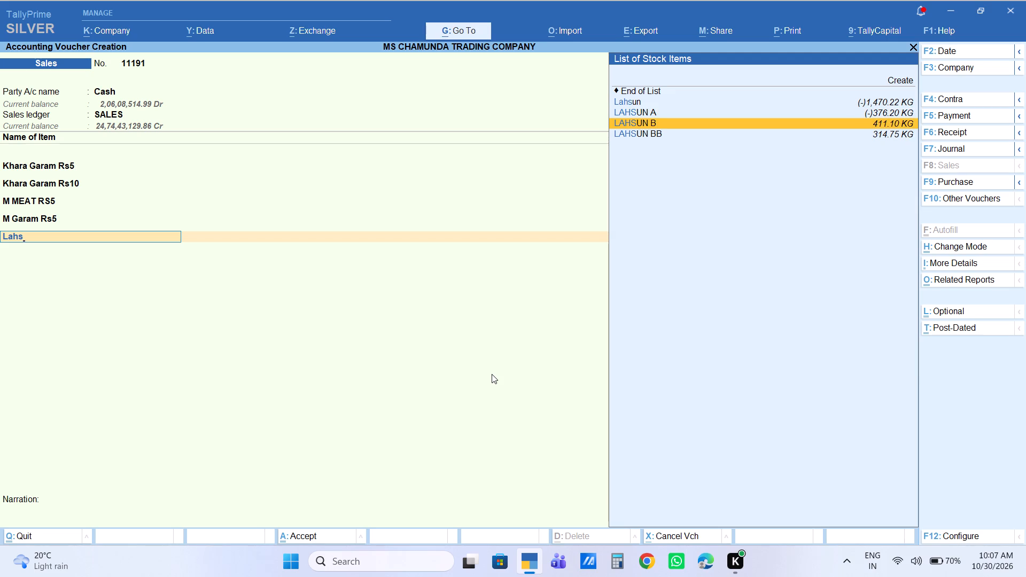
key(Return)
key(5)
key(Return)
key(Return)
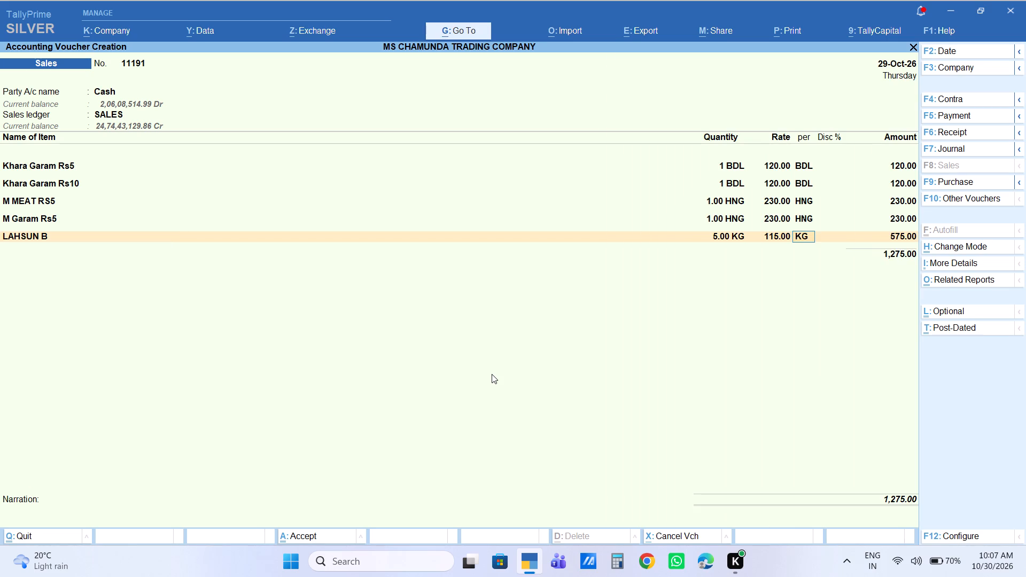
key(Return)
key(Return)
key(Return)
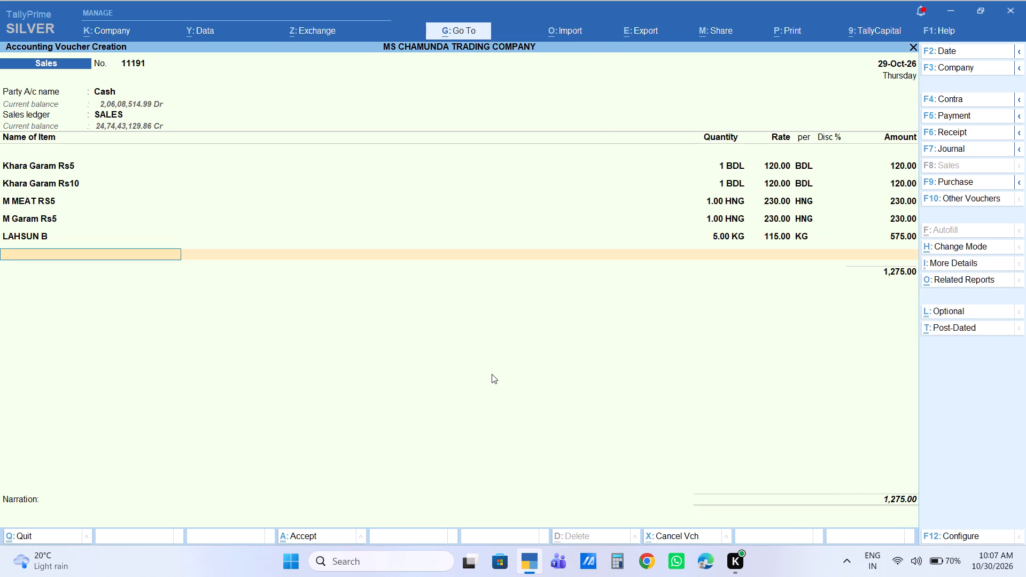
Add the stock item FORTUNE 1L PETI to the sales voucher with quantity 1 peti and amount 2640.
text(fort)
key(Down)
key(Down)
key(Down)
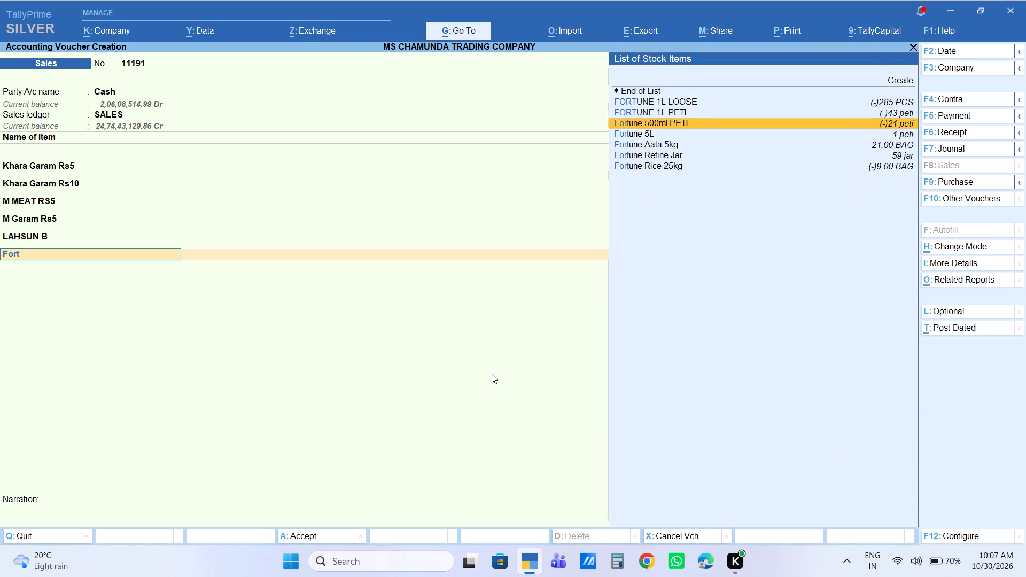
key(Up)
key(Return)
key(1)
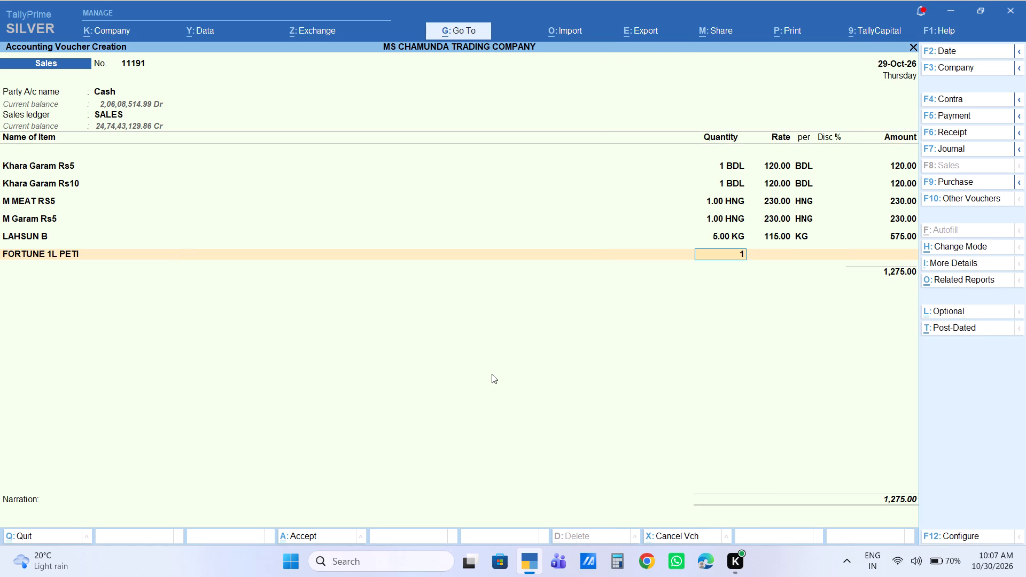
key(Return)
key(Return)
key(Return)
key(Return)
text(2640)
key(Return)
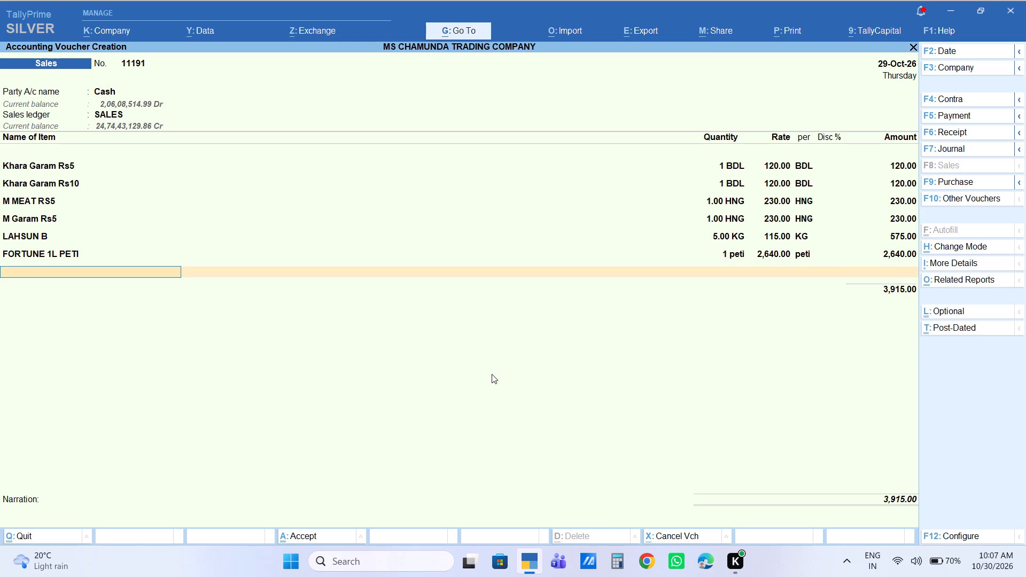
Add the stock item HATHI 1L to the sales voucher with quantity 1 peti and amount 3075.
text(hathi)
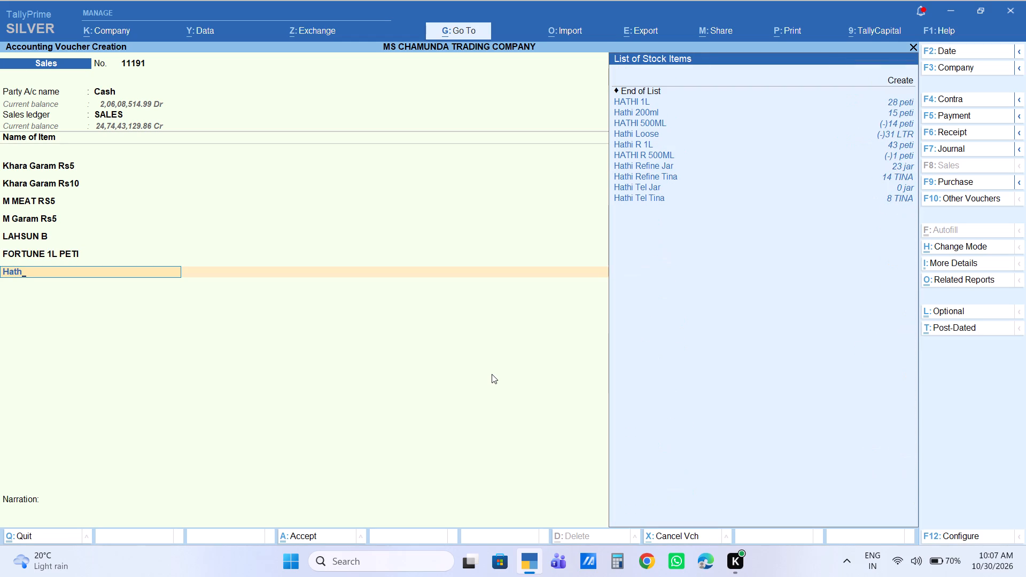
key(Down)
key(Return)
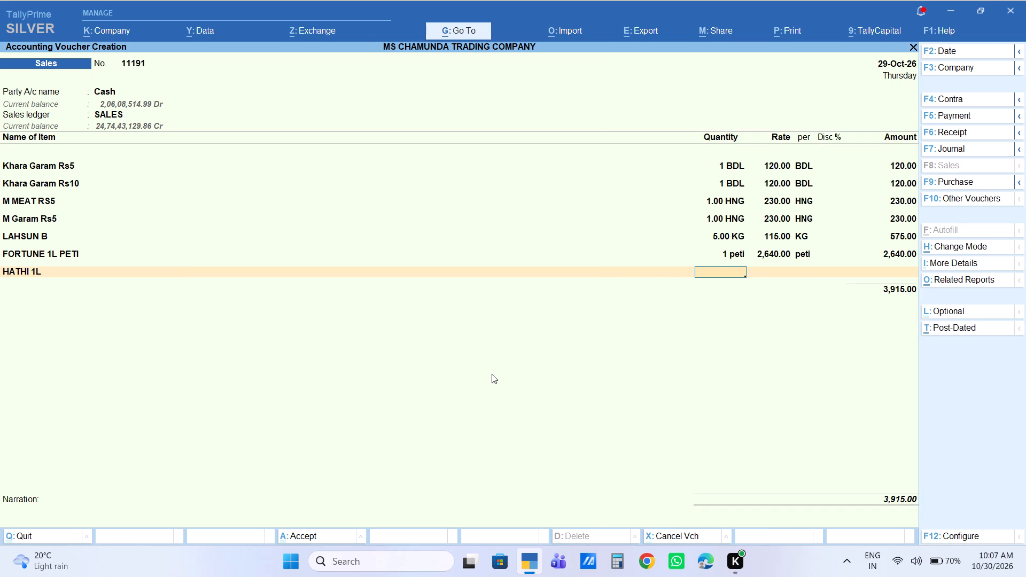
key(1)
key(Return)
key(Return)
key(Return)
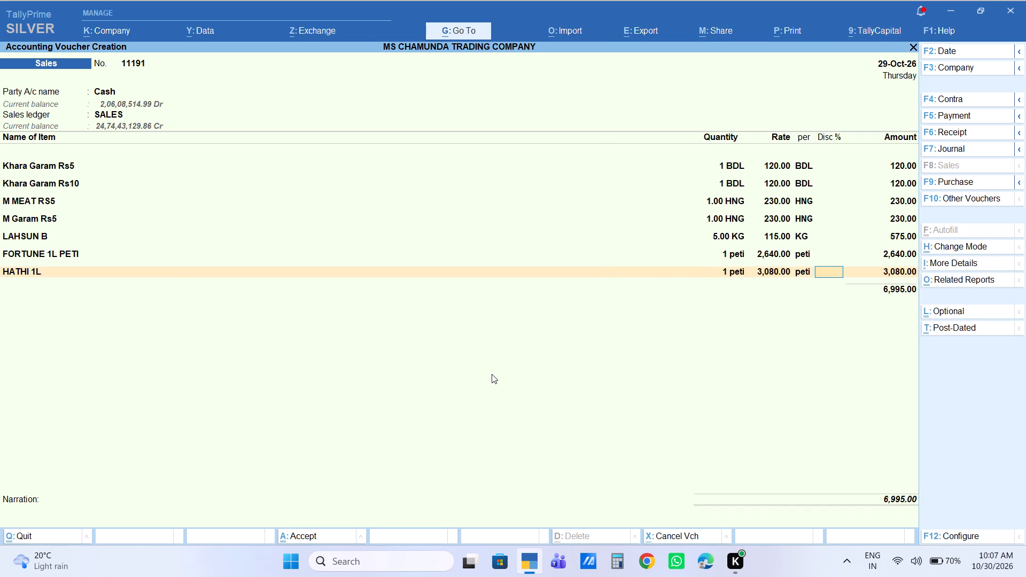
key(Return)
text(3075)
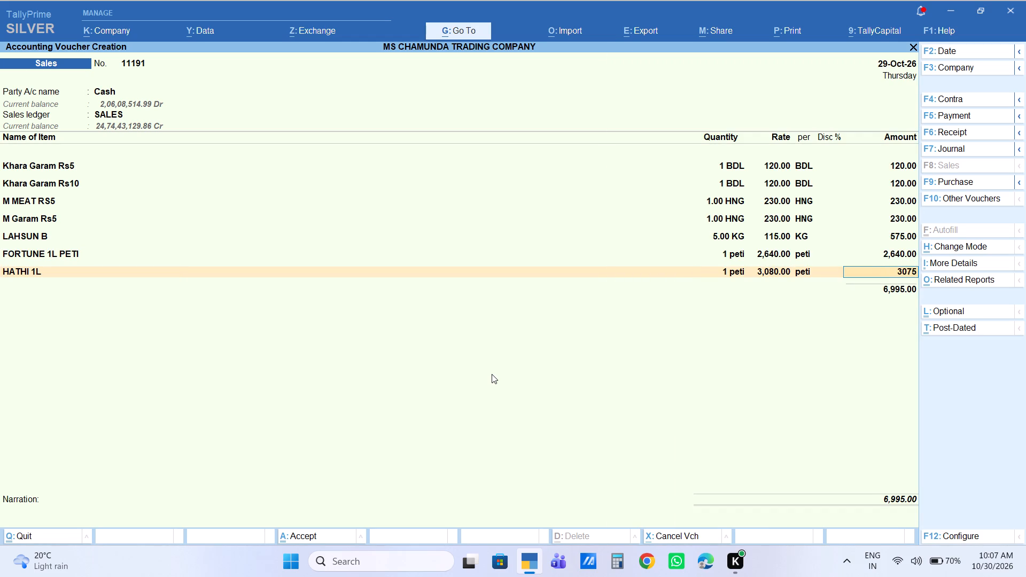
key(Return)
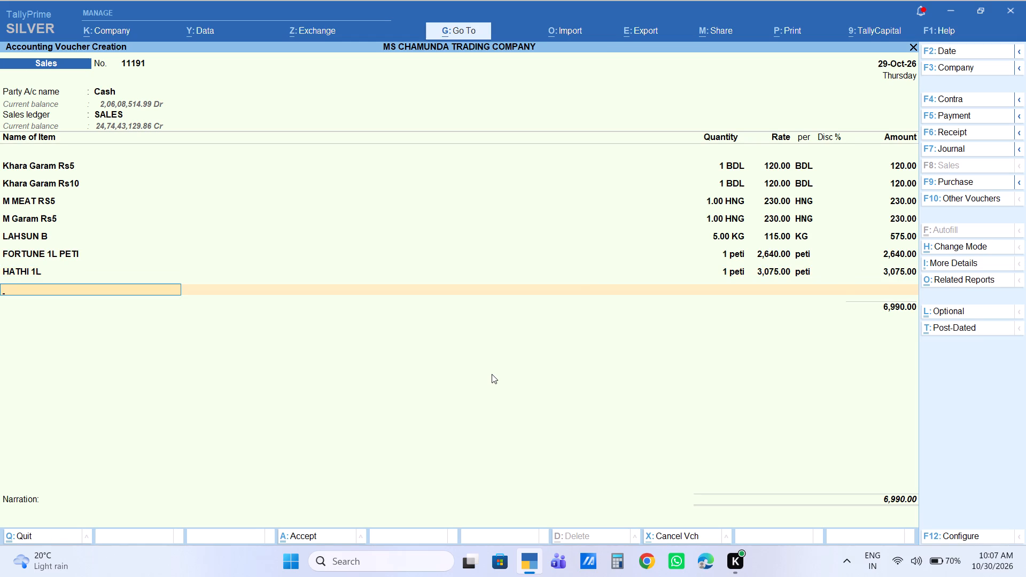
Add the stock item HATHI 500ML to the sales voucher with quantity 1 peti at the default rate.
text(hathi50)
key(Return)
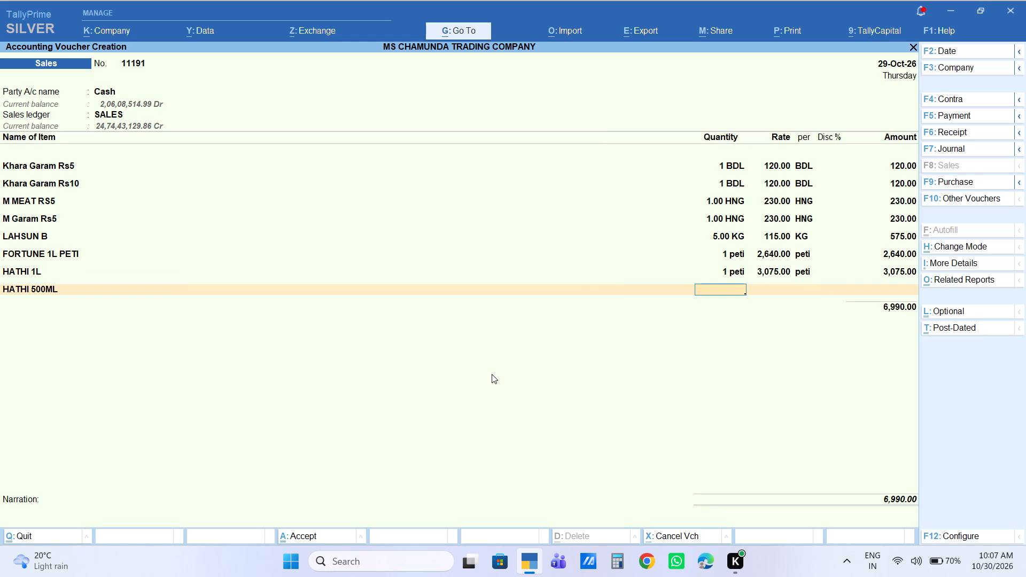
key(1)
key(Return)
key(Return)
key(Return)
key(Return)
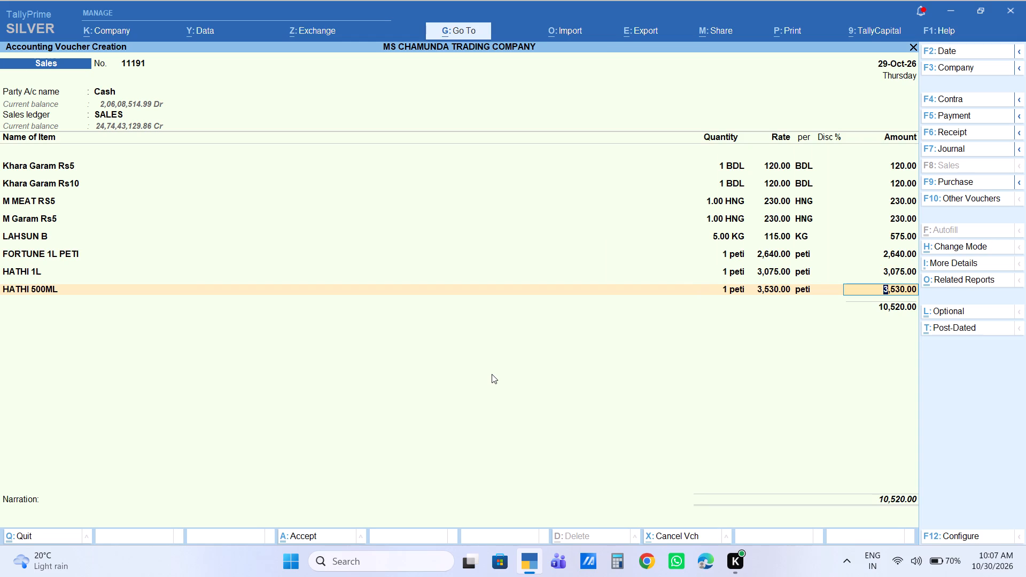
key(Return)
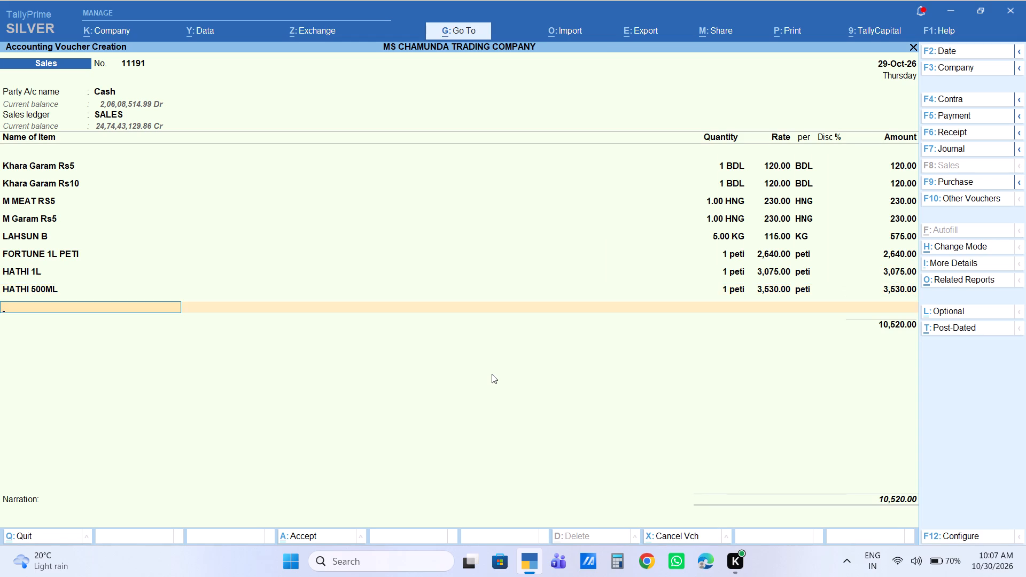
Add the stock item MAIDA LV to the sales voucher with quantity 1 BAG at the default rate.
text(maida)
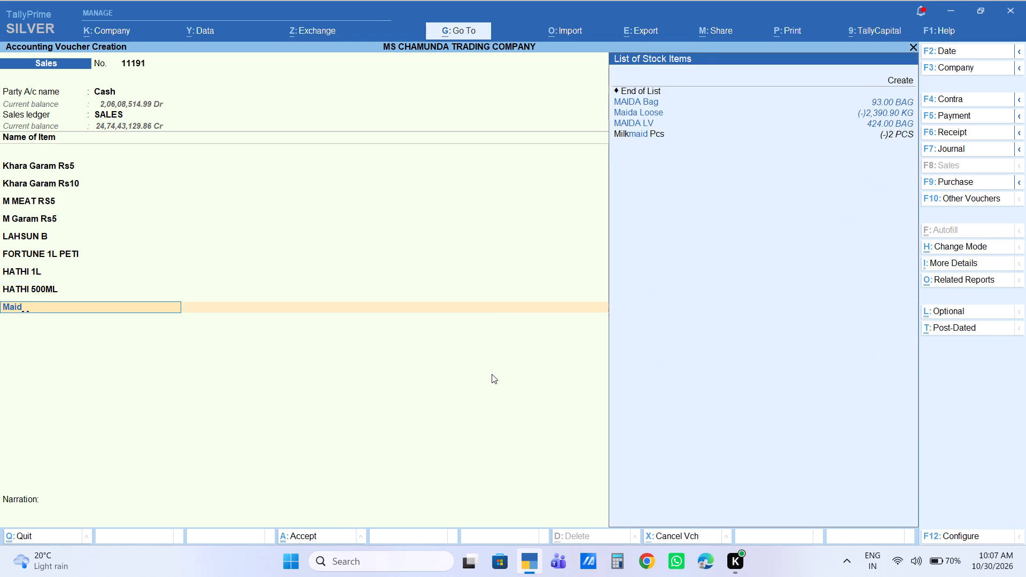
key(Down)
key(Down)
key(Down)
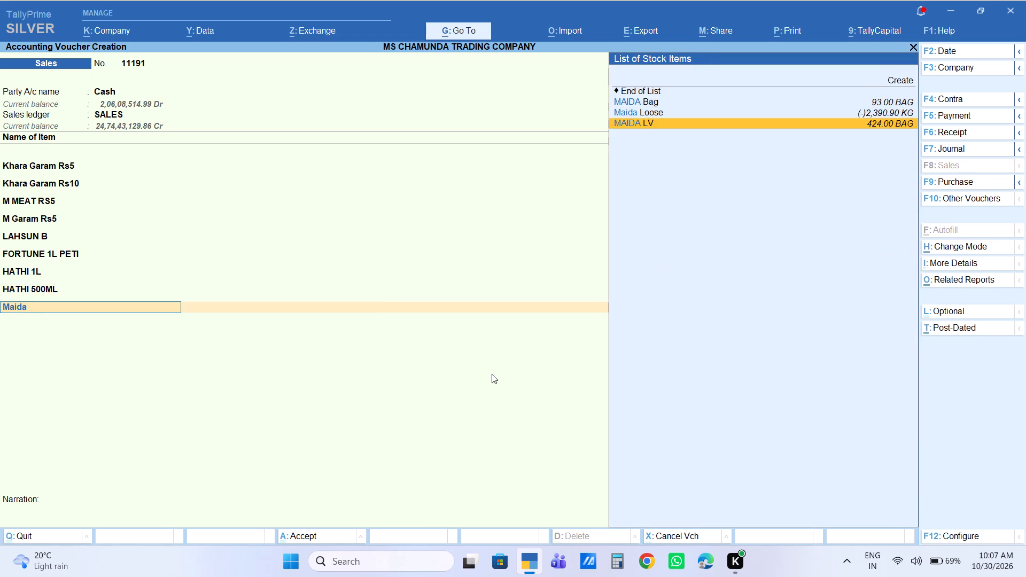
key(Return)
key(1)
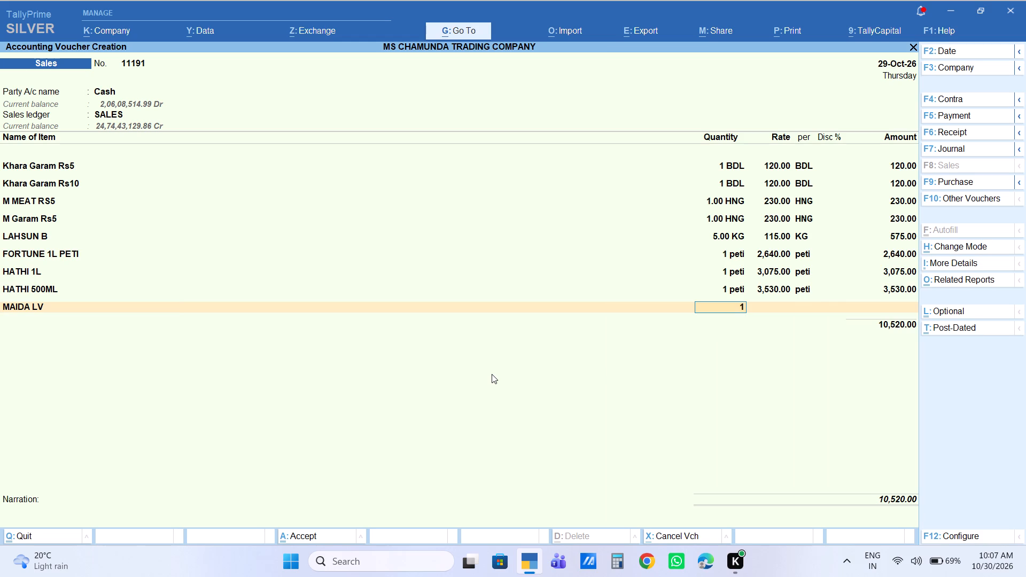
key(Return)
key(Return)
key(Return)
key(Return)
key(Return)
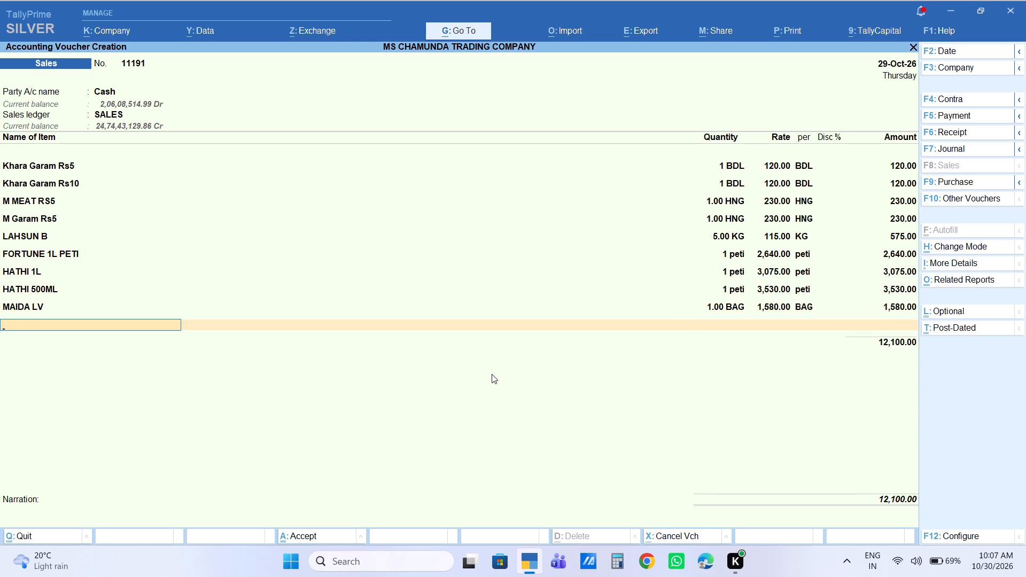
Add the stock item CHINI SF 50kg to the sales voucher with quantity 1 BAG at the default rate.
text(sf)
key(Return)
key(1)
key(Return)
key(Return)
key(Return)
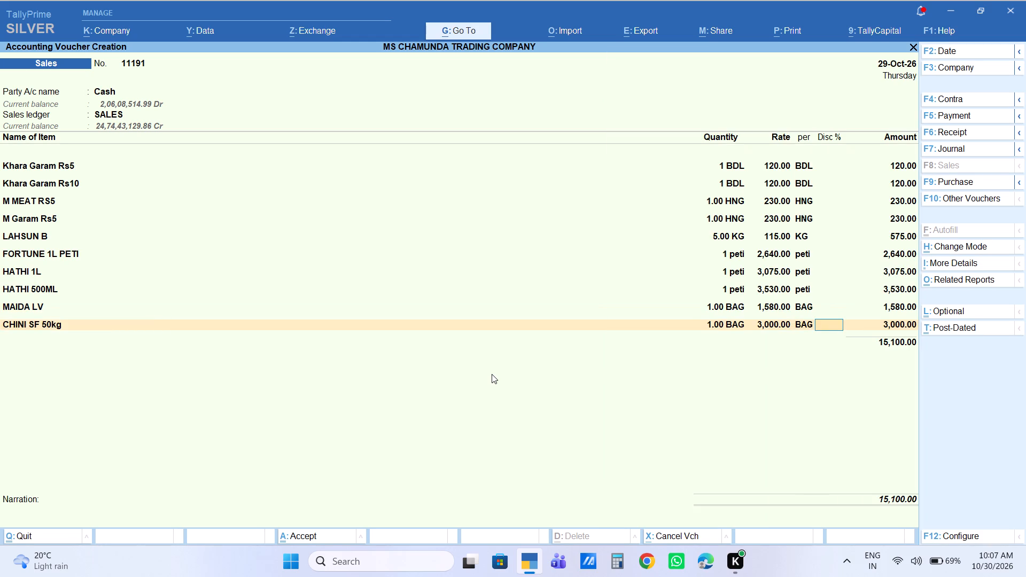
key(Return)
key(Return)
End the item list and add the Labour Charge ledger with amount 15.
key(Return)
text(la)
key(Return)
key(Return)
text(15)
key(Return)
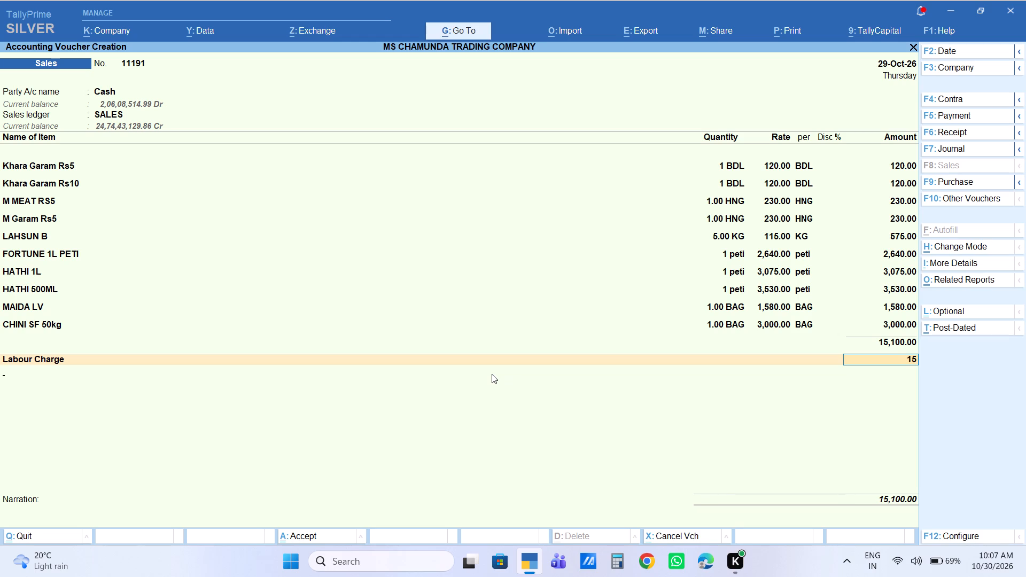
Return to the item list and add SALONI 1L PETI below CHINI SF 50kg with quantity 1 peti and amount 3050.
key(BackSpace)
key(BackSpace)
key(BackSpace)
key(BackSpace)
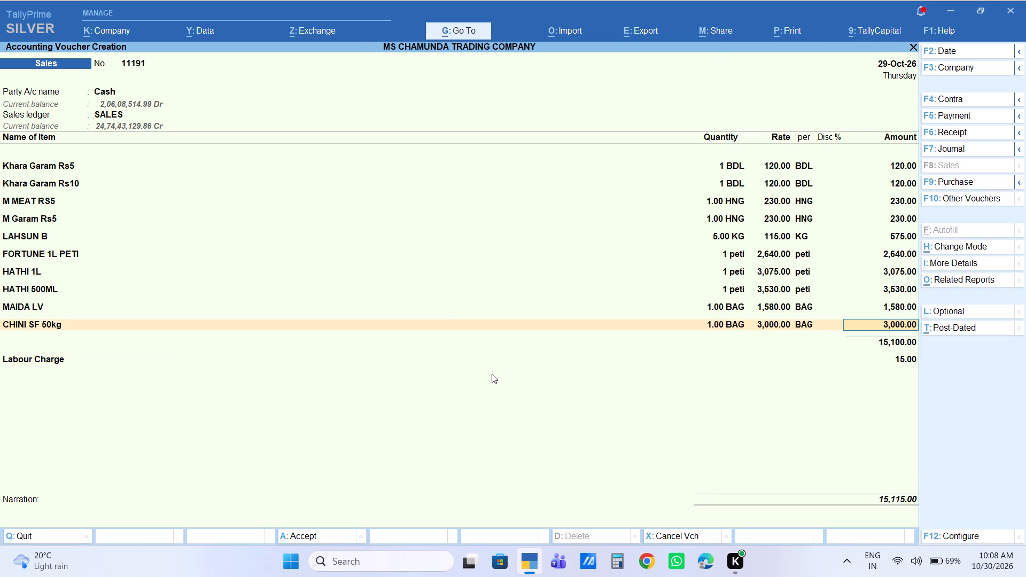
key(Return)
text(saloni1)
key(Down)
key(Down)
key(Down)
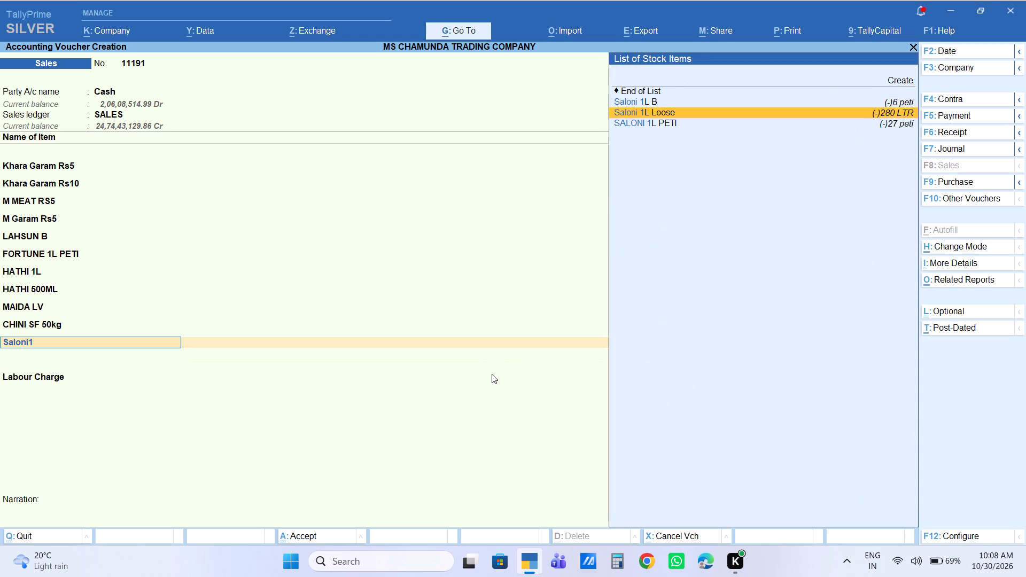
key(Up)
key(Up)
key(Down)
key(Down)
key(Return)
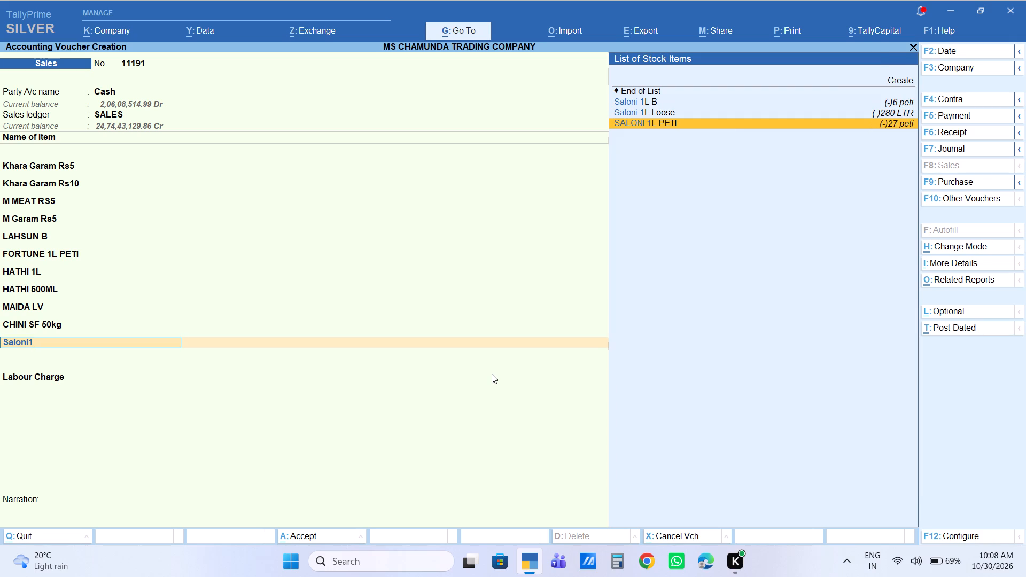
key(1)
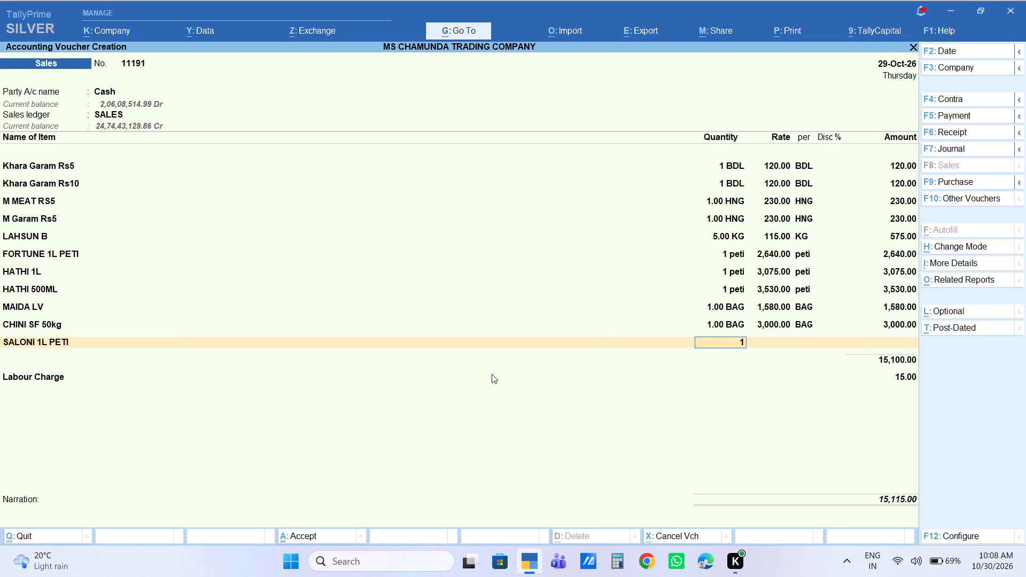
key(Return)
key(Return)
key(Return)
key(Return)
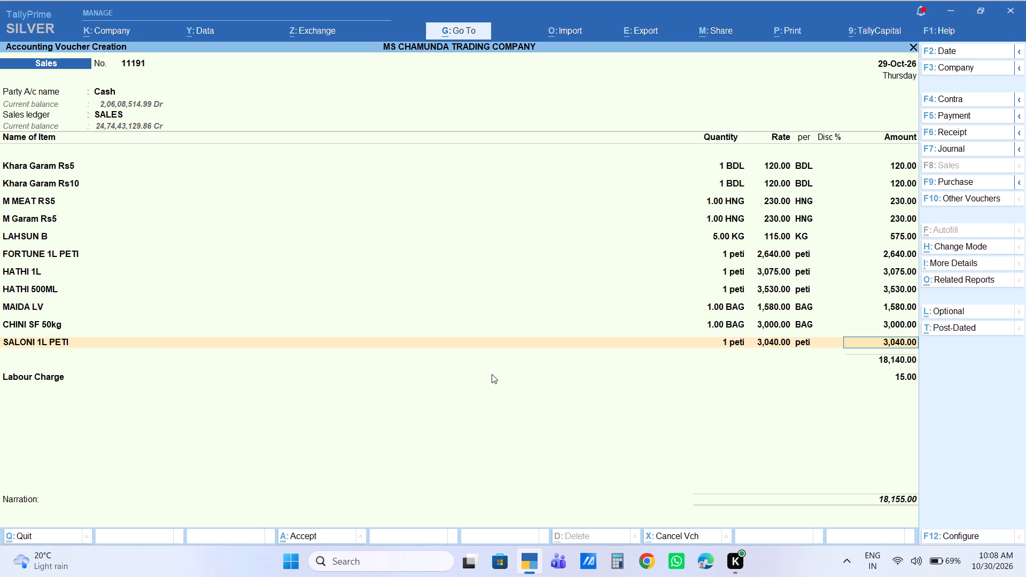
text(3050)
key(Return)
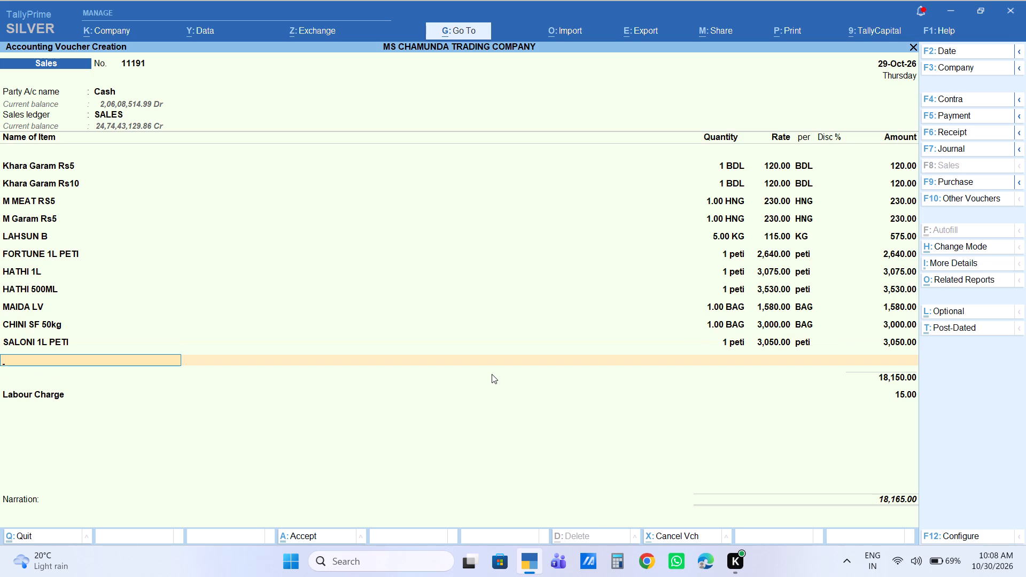
Add the stock item Ratna Miniket25kg to the sales voucher with quantity 2 BAG at the default rate.
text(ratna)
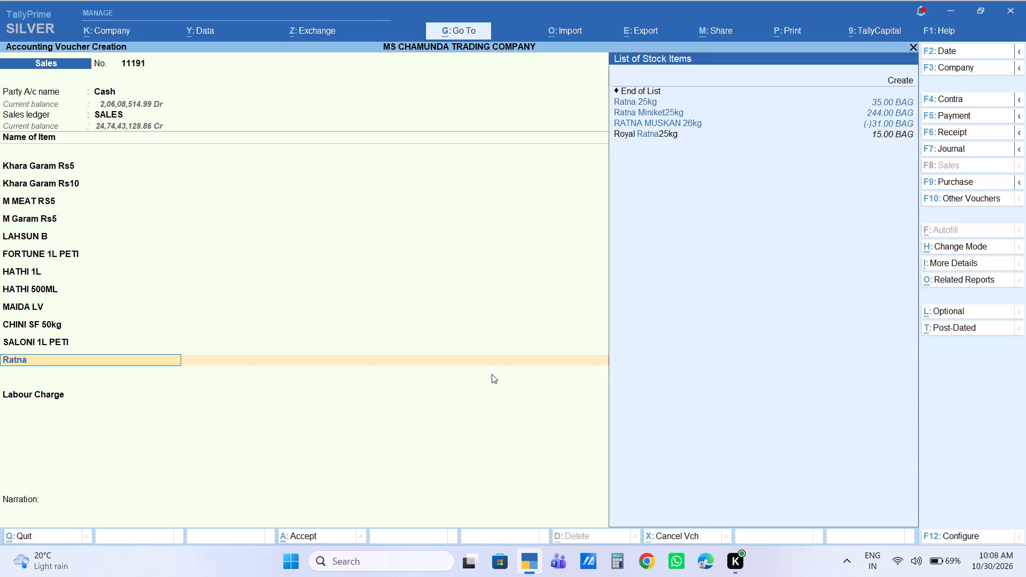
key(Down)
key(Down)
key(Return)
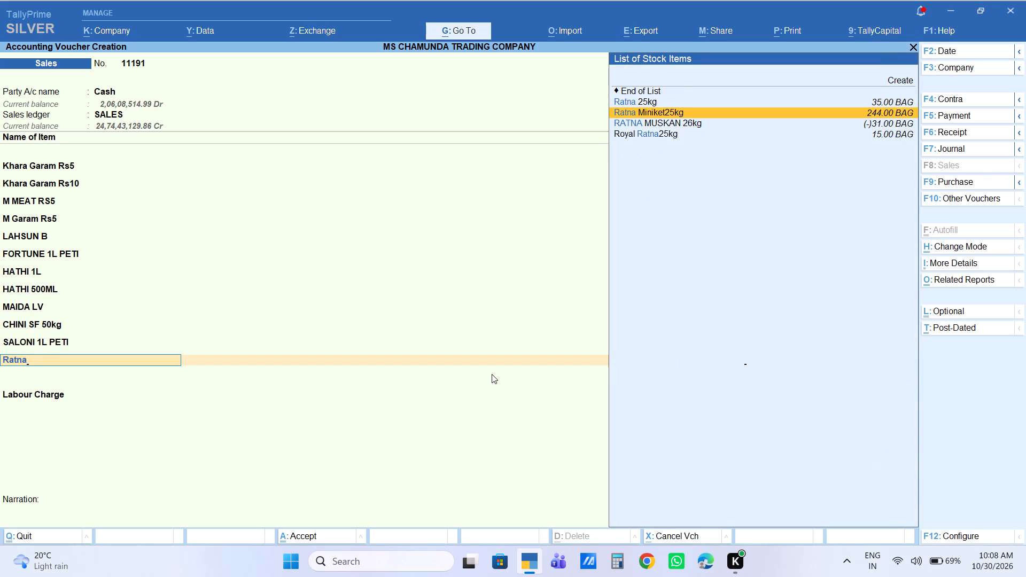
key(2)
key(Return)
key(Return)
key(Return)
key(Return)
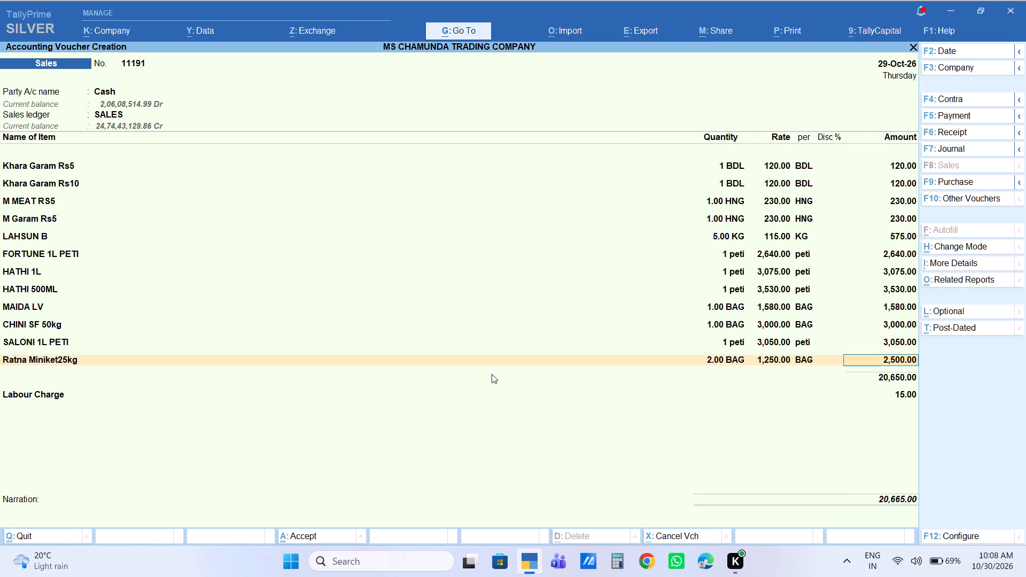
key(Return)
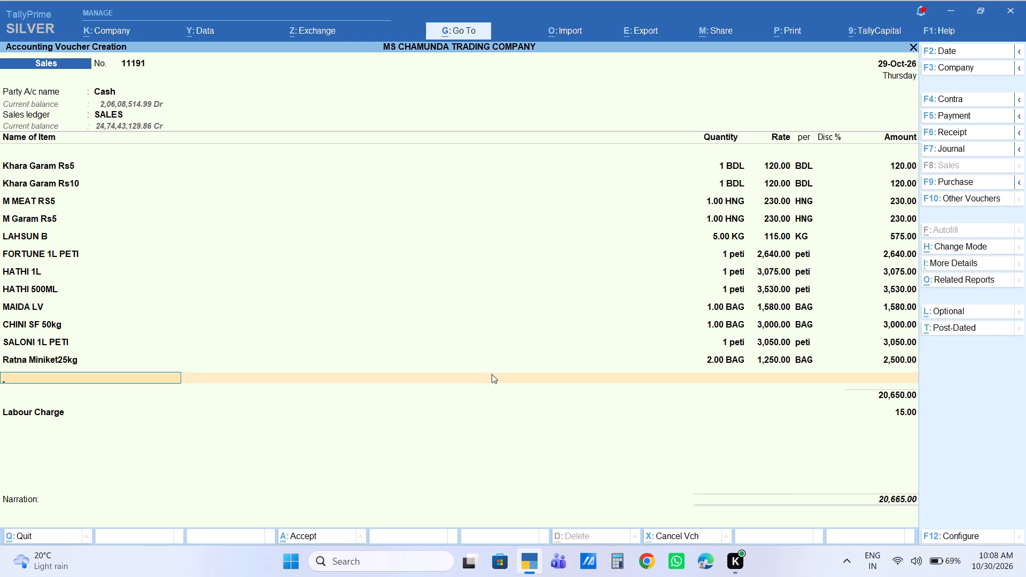
Add the stock item KAMDHENU 25KG to the sales voucher with quantity 2 BAG at the default rate.
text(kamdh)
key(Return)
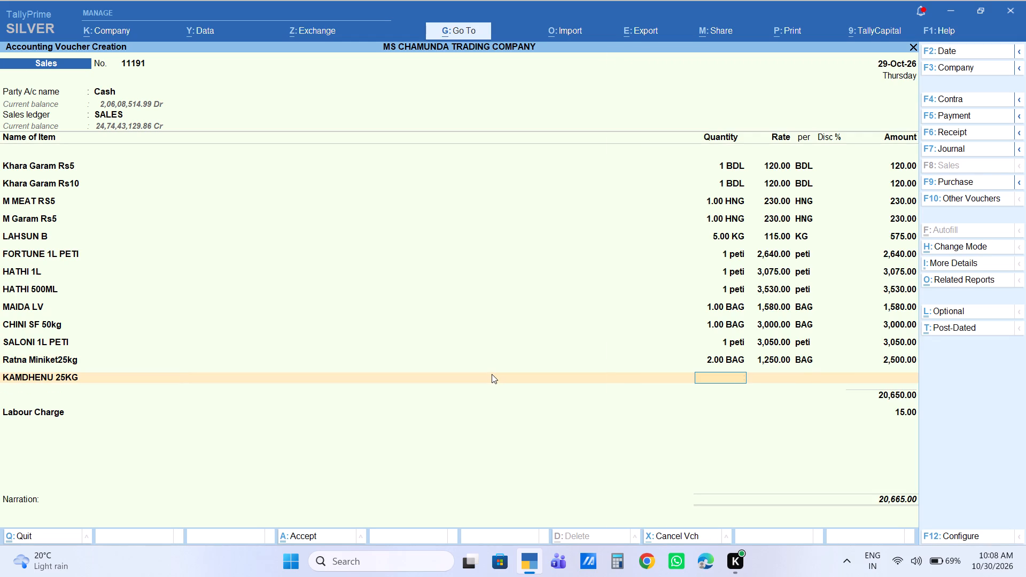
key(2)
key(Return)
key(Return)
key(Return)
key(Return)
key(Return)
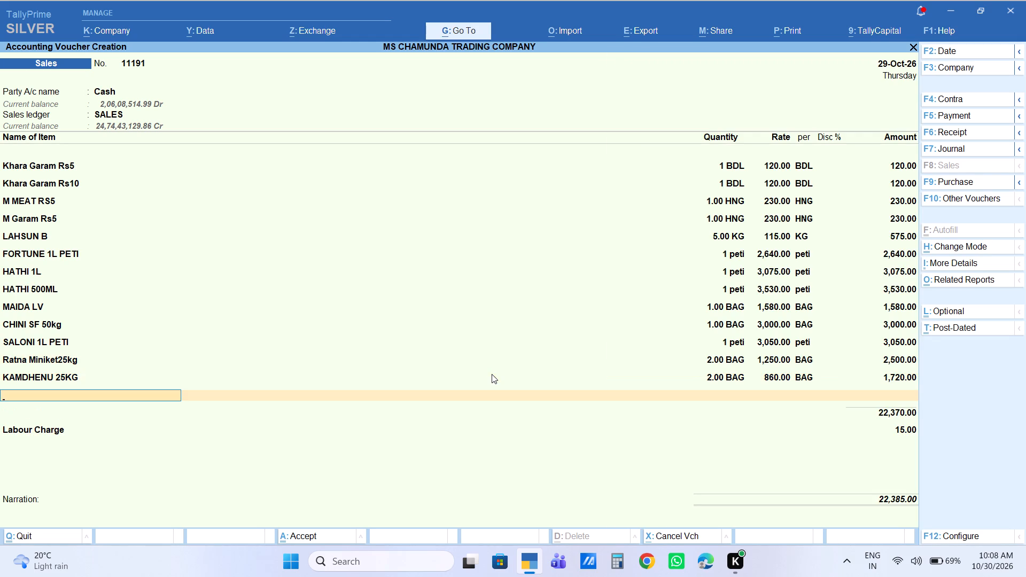
End the item list and set the Labour Charge amount to 25.
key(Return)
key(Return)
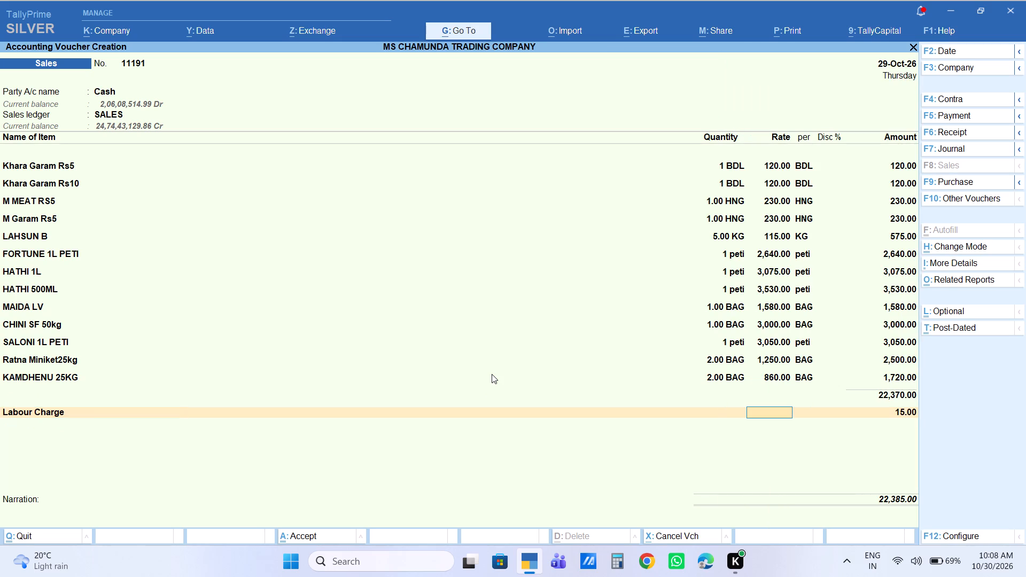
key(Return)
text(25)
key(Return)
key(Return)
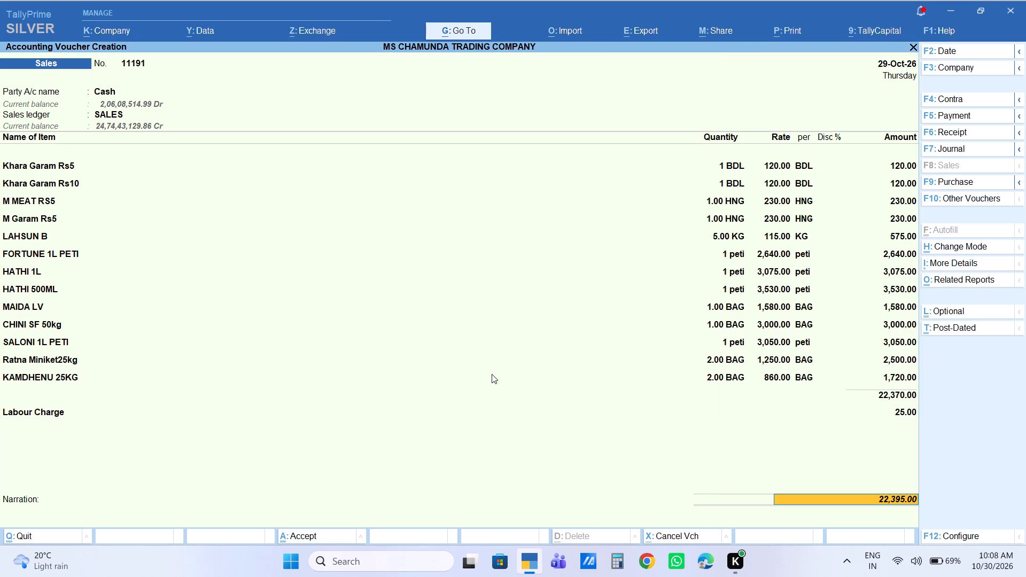
Leave the narration empty and accept the sales voucher with the Labour Charge.
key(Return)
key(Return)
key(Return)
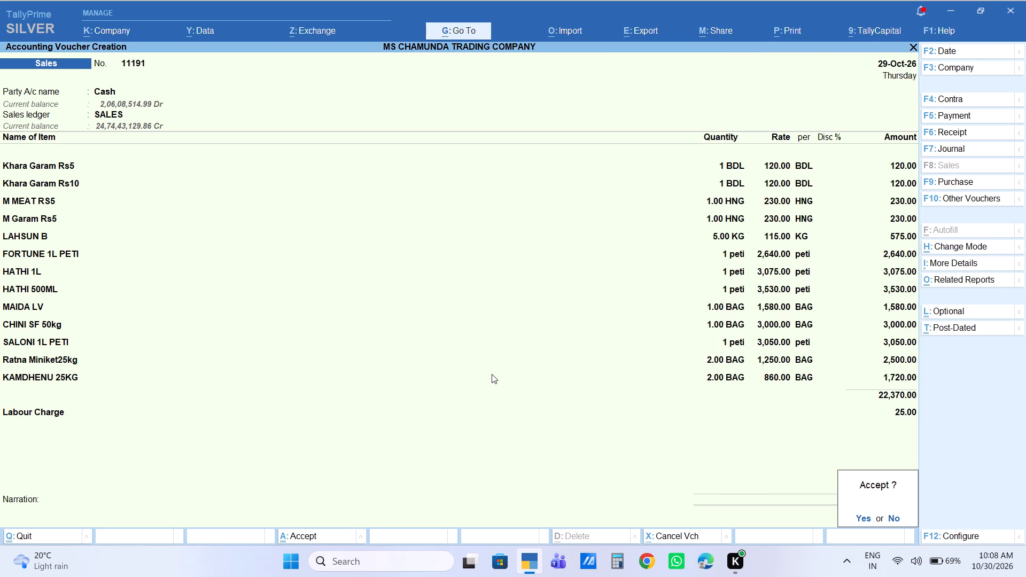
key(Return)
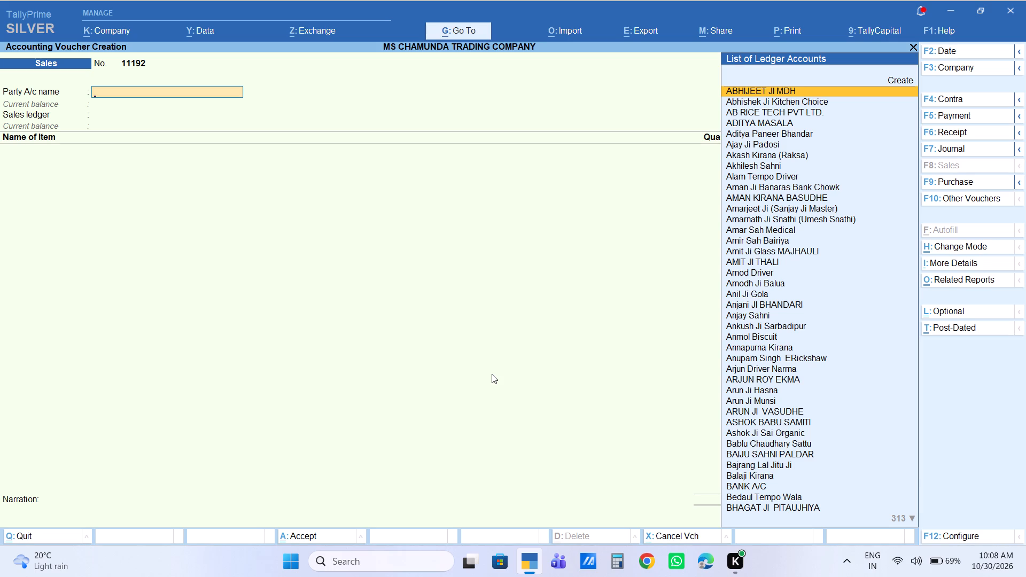
Start the new sales voucher with Cash as the party account and SALES as the sales ledger.
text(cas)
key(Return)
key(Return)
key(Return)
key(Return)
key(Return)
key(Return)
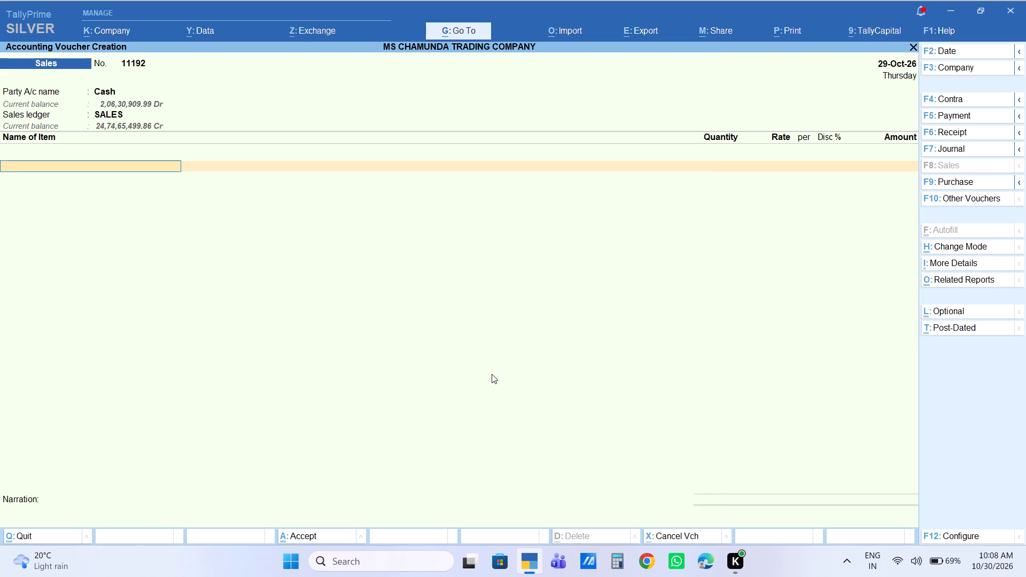
Add the stock item GOOD LITE 1KG with quantity 2 BAG and amount 380.
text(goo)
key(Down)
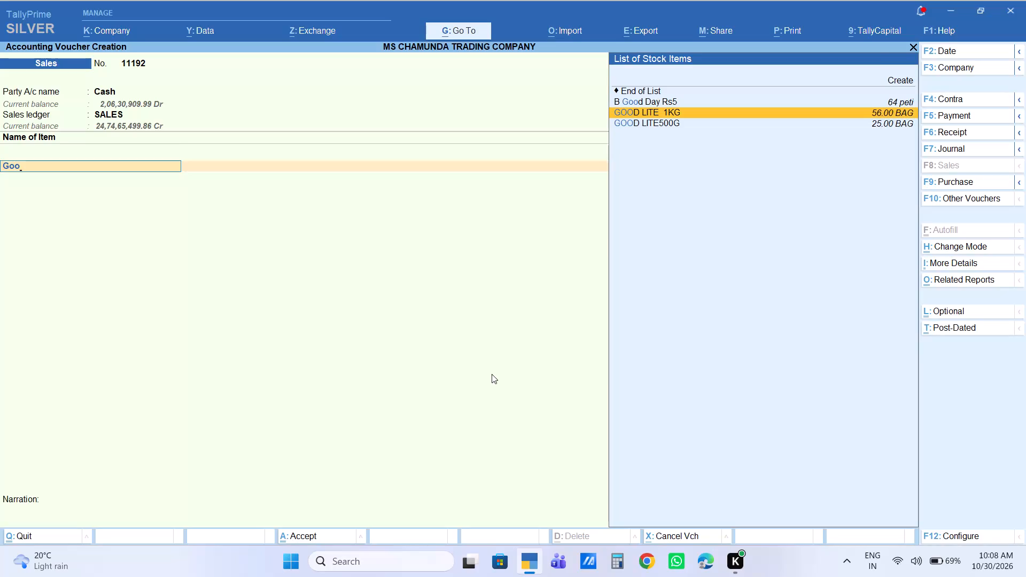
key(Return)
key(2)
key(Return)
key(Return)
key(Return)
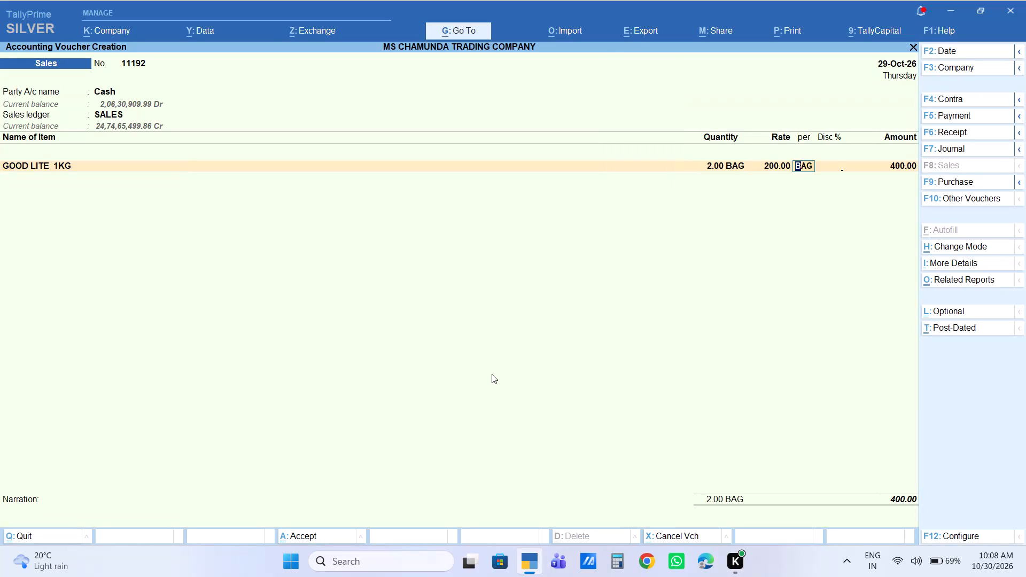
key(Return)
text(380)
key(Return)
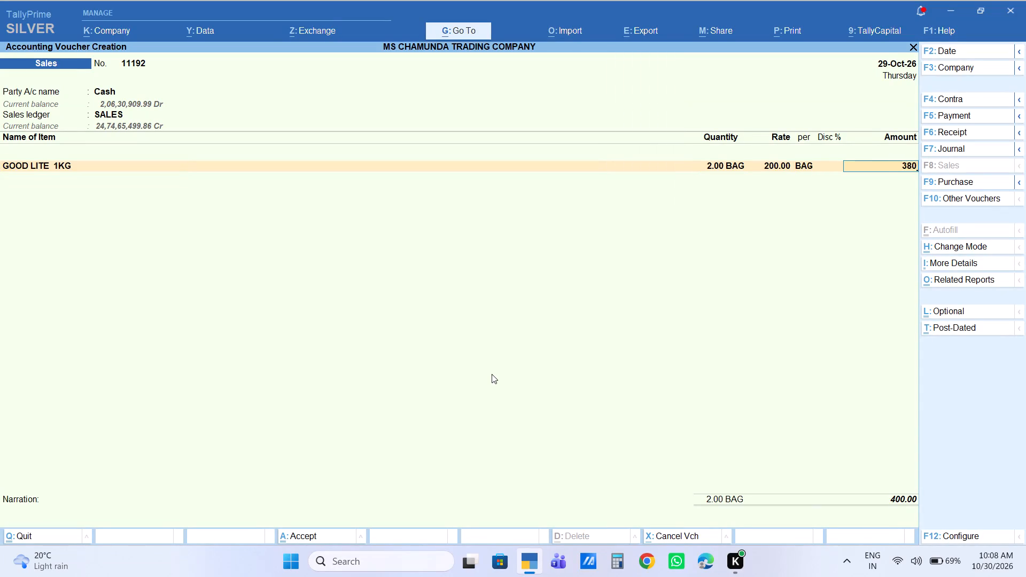
Add the stock item Annapurna NAMAK 1KG with quantity 1 BAG at the default rate.
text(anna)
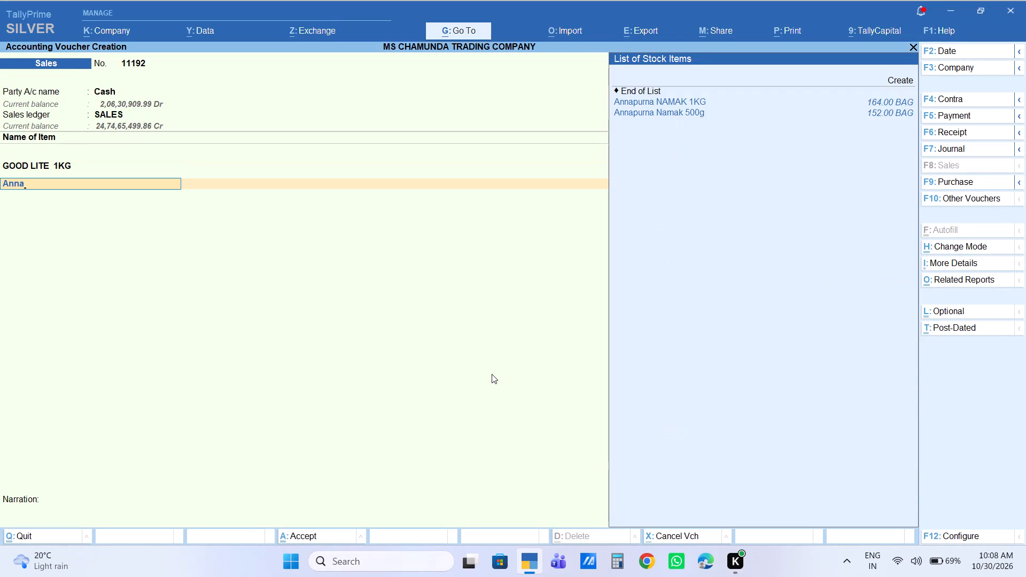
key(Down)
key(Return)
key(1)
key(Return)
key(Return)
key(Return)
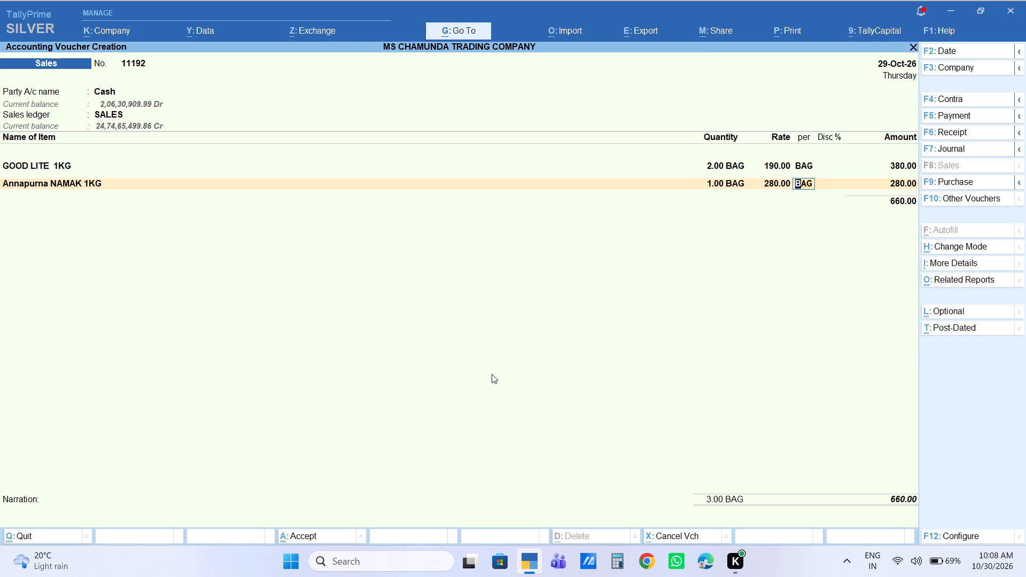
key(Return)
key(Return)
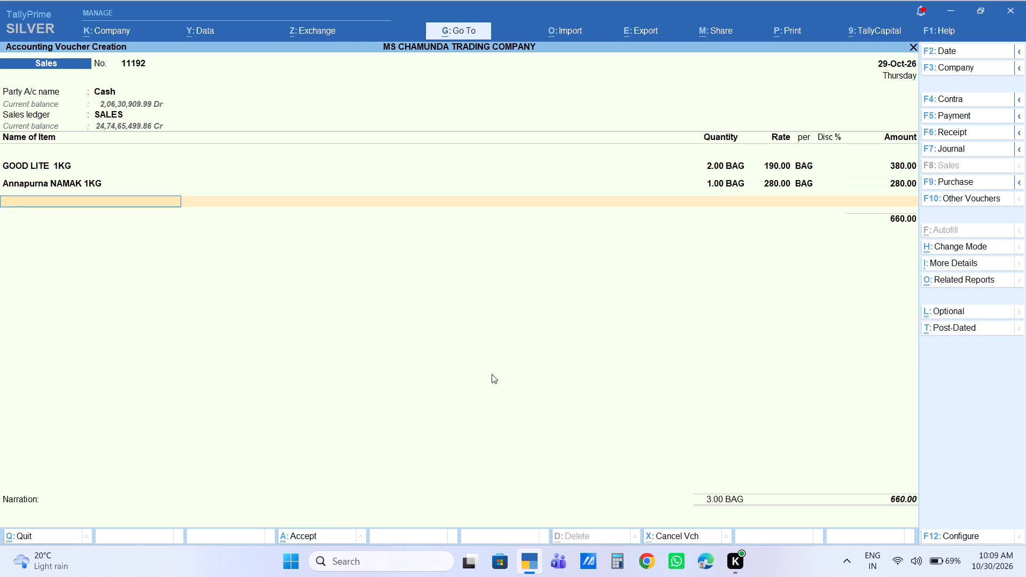
Add the stock item MASOOR DAL 30kg with quantity 1 BAG at the default rate.
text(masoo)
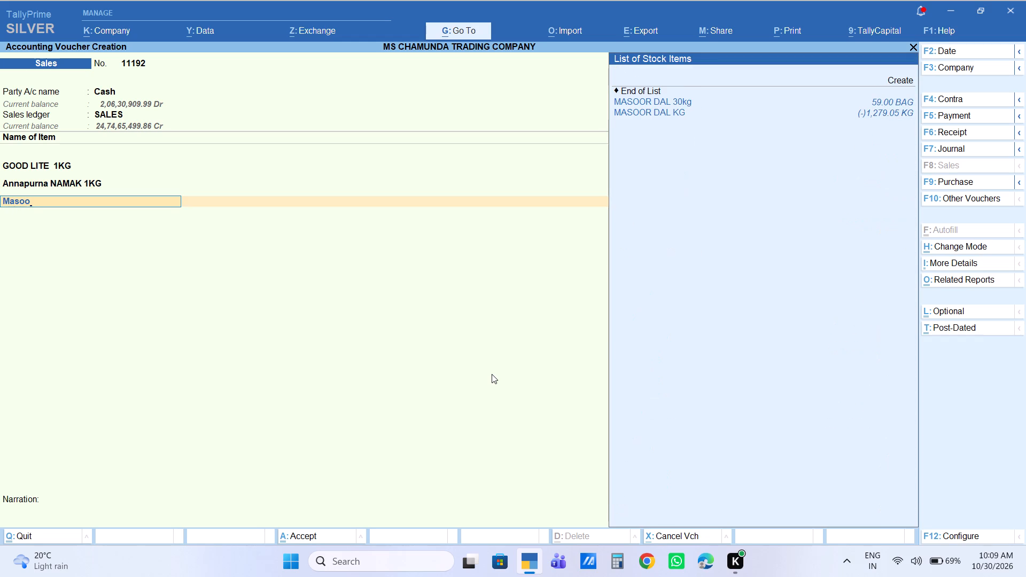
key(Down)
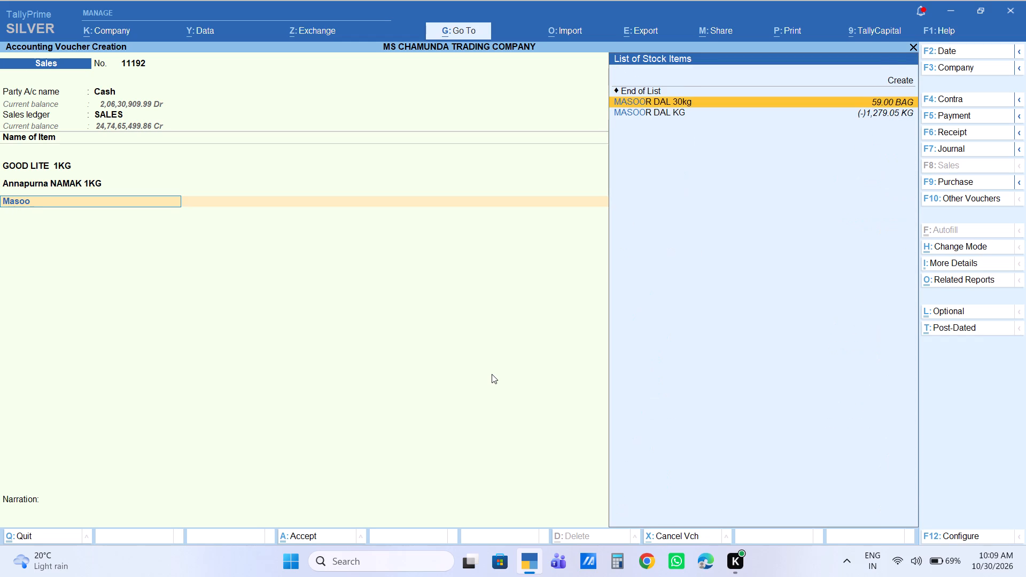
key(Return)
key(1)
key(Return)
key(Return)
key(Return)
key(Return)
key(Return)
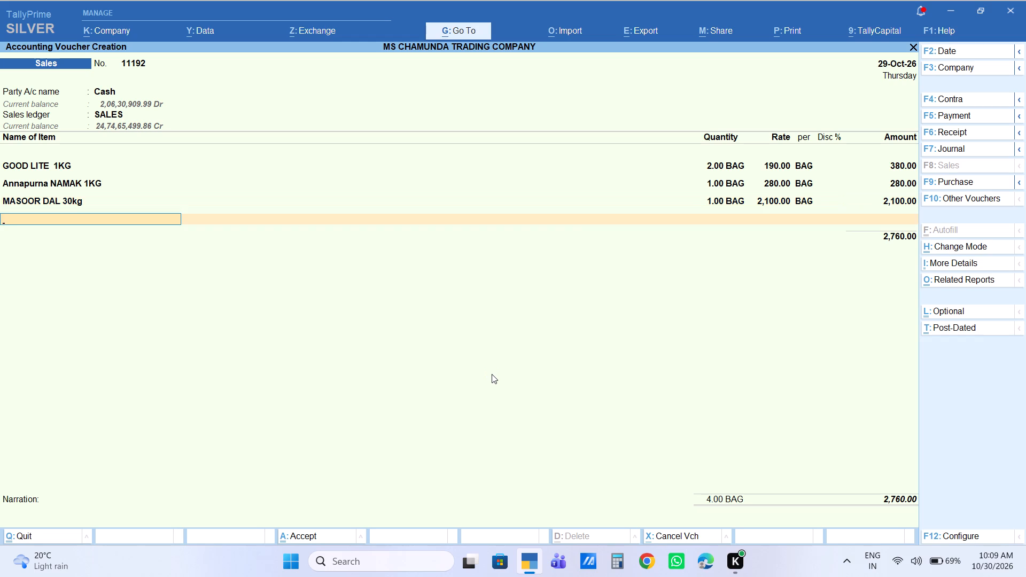
Add the stock item Kerao with quantity 5 KG and amount 300.
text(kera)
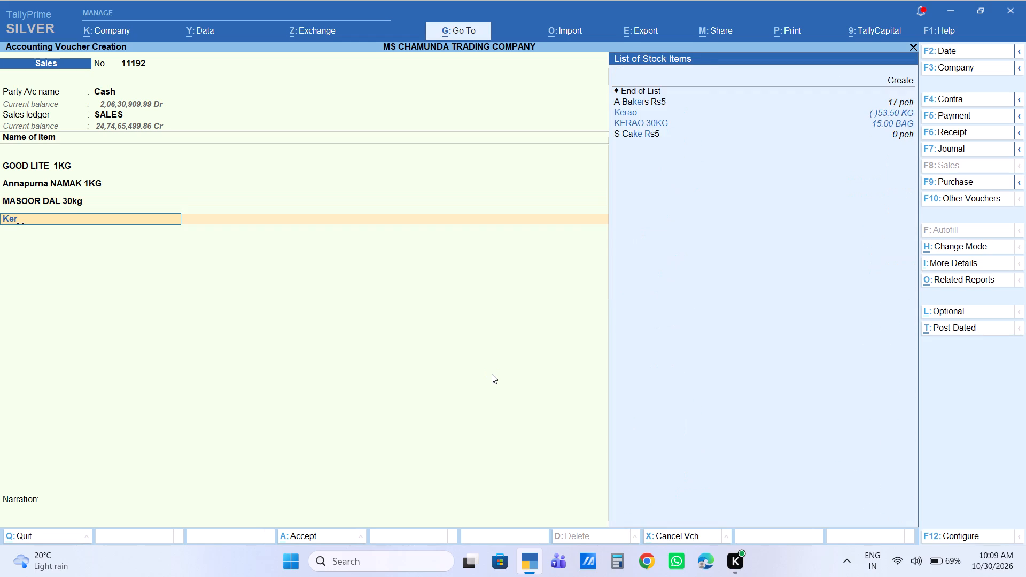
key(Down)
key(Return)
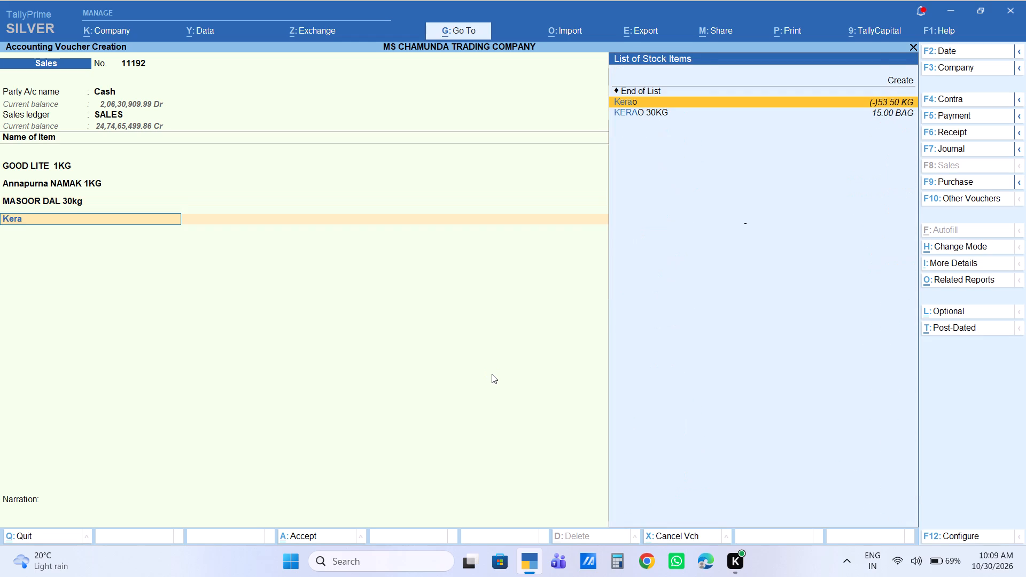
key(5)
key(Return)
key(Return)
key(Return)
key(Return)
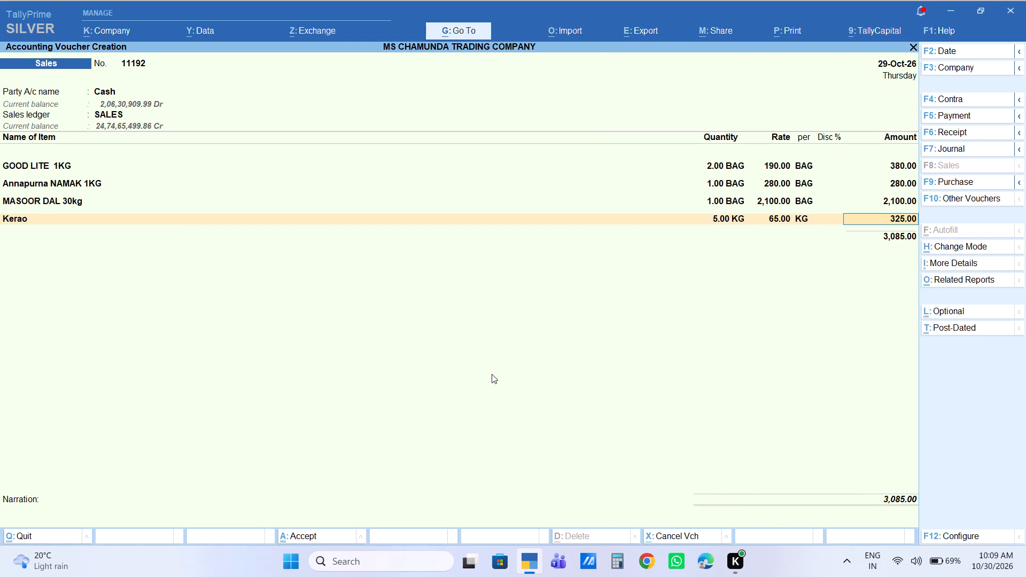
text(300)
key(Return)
Add the stock item CHINI SF 50kg with quantity 3 BAG at the default rate.
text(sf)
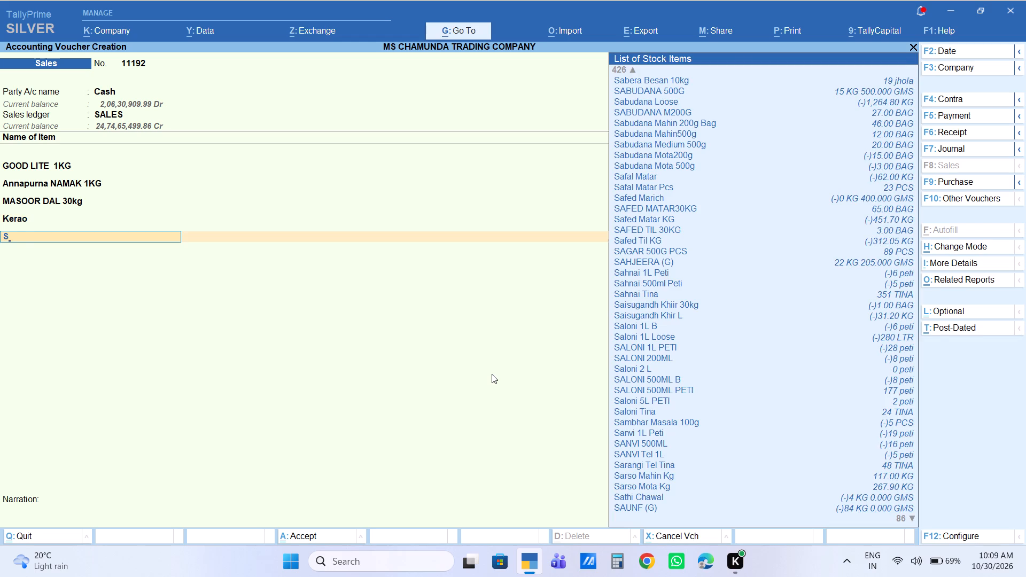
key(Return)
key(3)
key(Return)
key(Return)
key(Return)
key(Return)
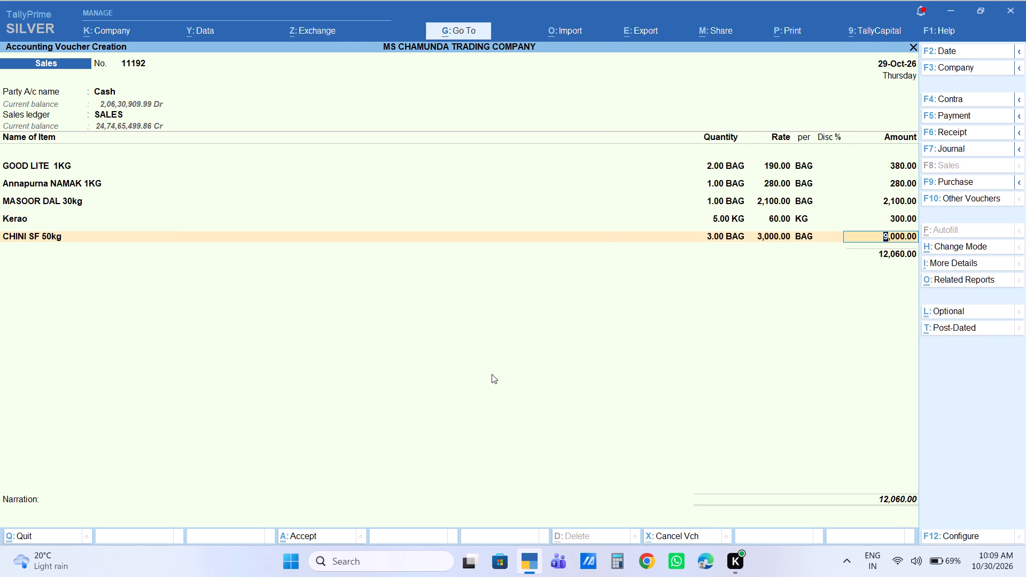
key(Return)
Add the stock item CHURA 23KG with quantity 2 BAG and amount 1680.
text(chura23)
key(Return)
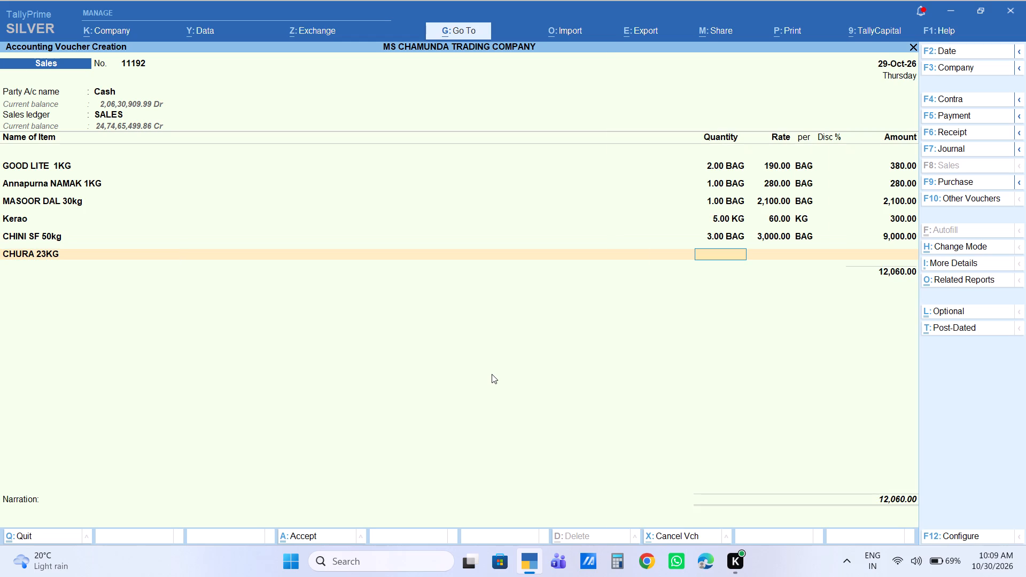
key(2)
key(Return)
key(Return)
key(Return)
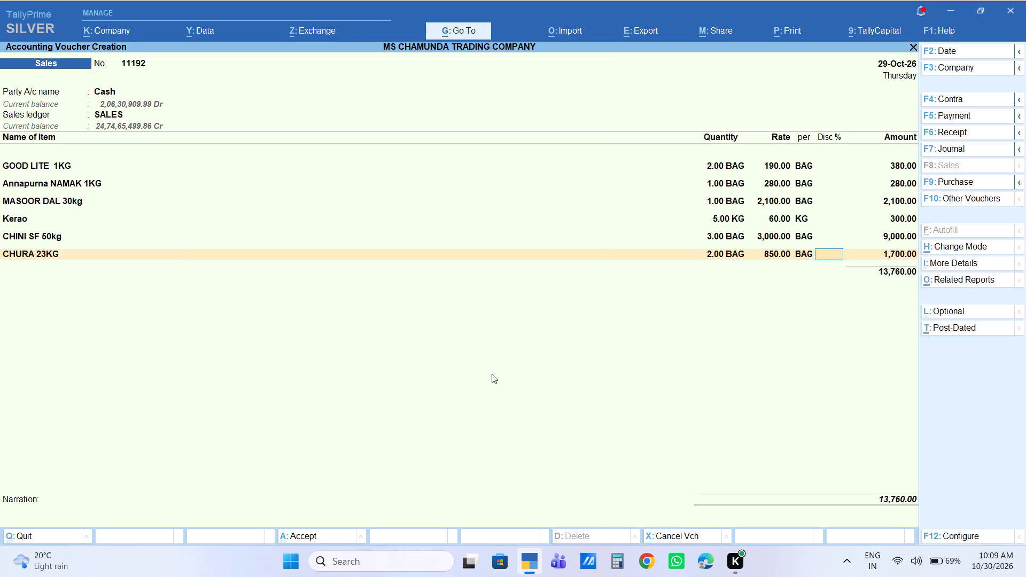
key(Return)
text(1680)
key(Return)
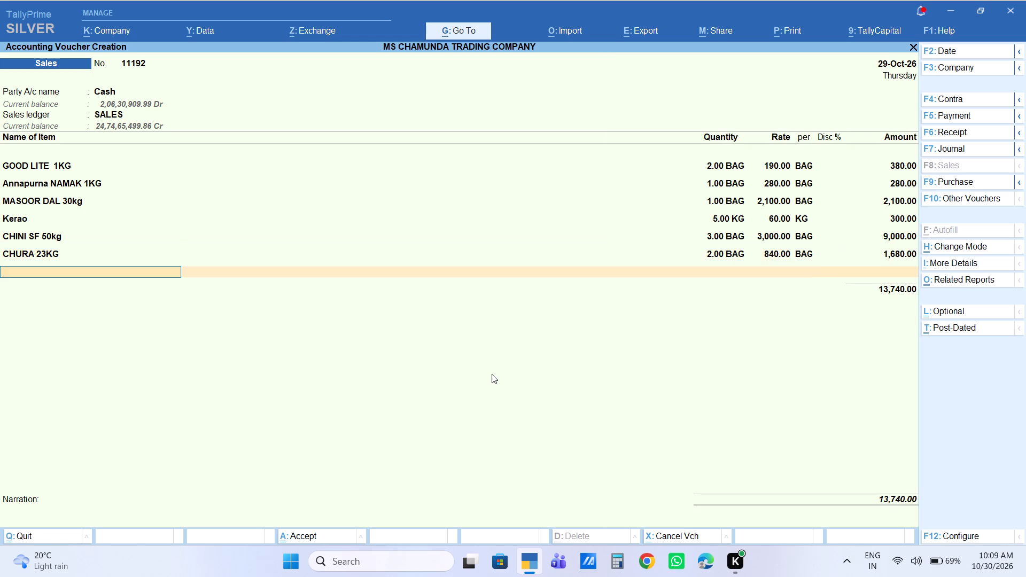
Add the stock item Gari Gola KG with quantity 2 KG and amount 850.
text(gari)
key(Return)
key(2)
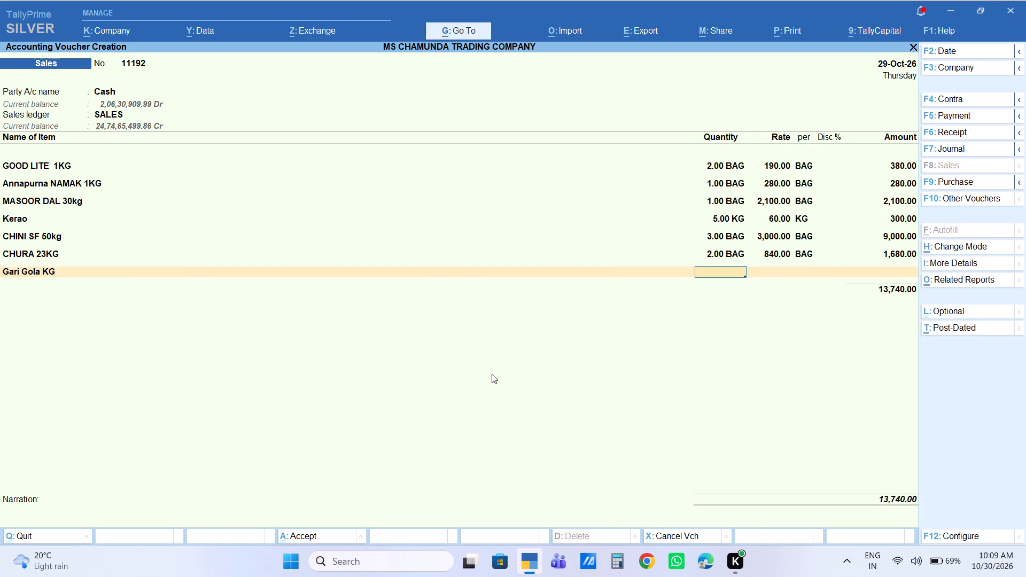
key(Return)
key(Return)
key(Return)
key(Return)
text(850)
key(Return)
End the item list and add the Labour Charge ledger with amount 25.
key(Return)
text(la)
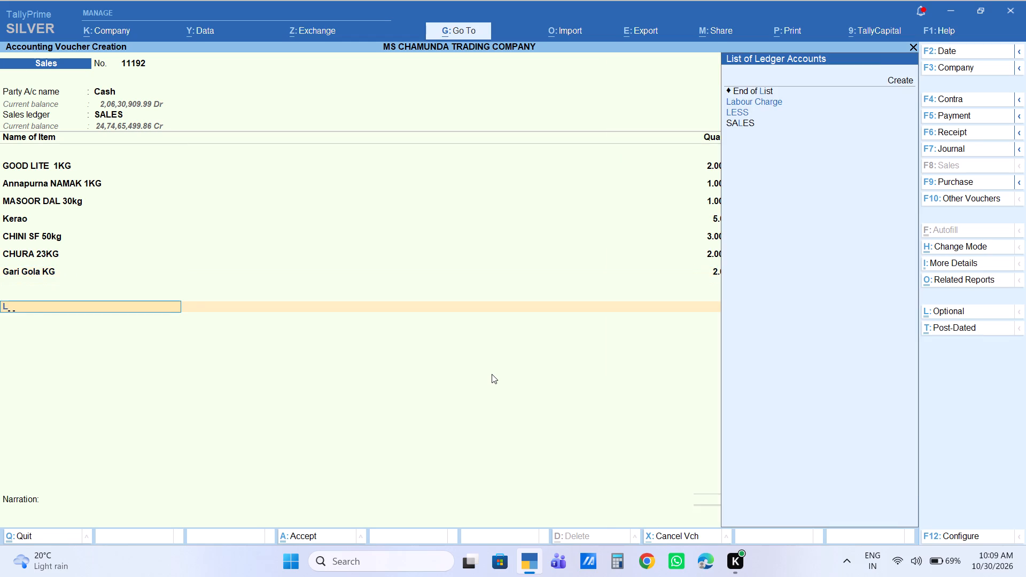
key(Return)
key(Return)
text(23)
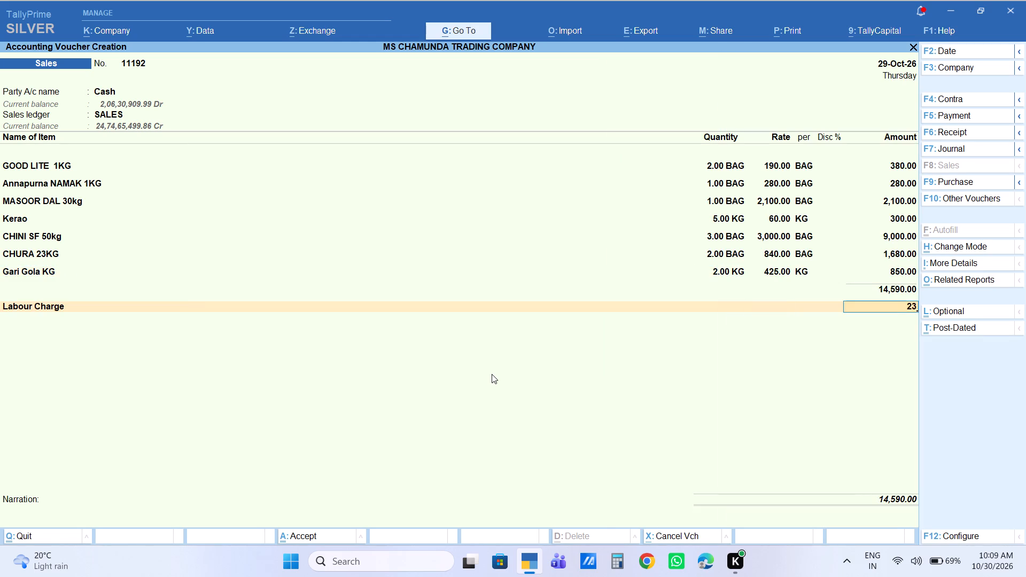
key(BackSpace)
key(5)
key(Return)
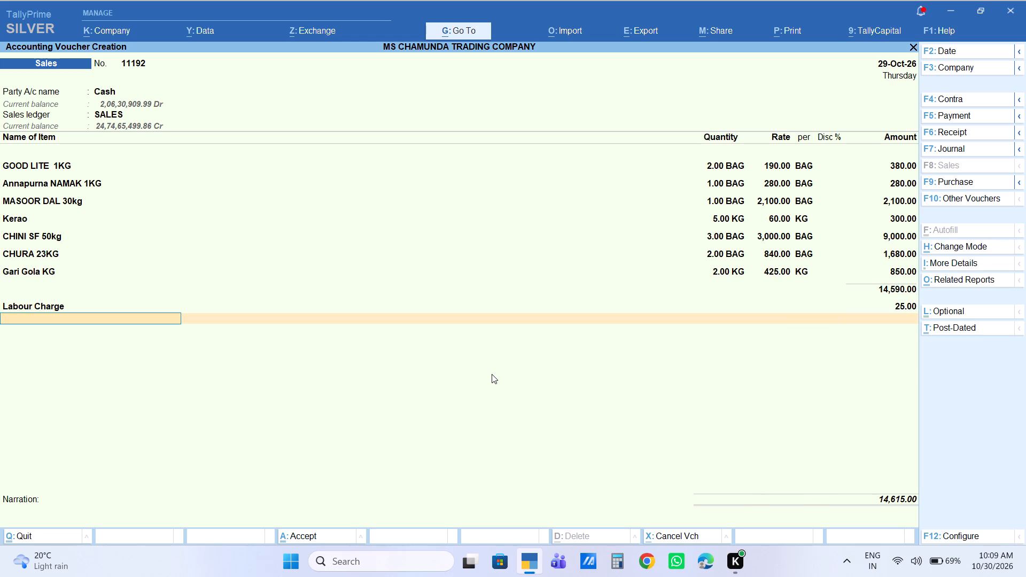
End the ledger entries, leave the narration empty and accept the sales voucher.
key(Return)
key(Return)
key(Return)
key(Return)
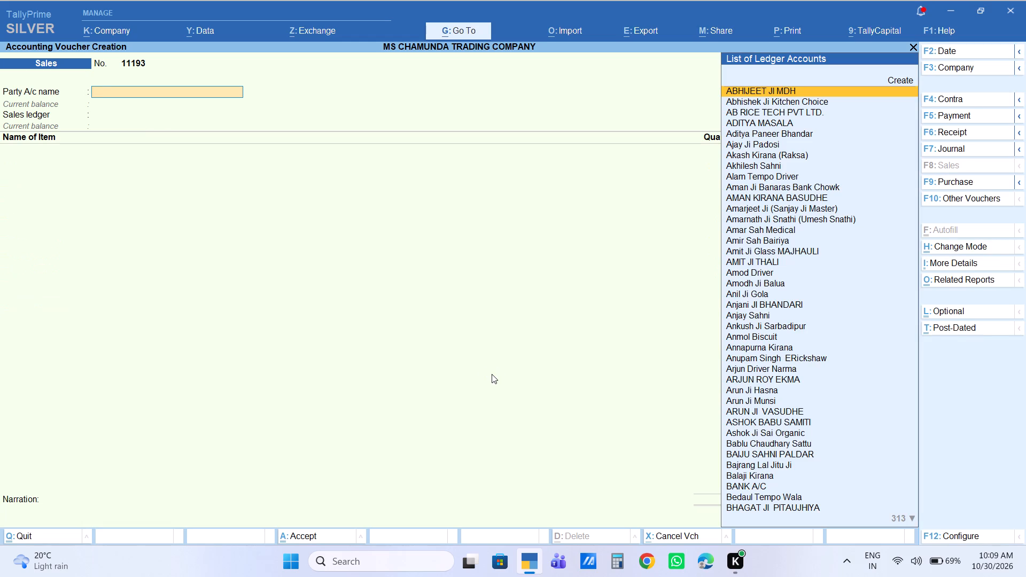
Start the new sales voucher with Cash as the party account and SALES as the sales ledger, ready at the first item line.
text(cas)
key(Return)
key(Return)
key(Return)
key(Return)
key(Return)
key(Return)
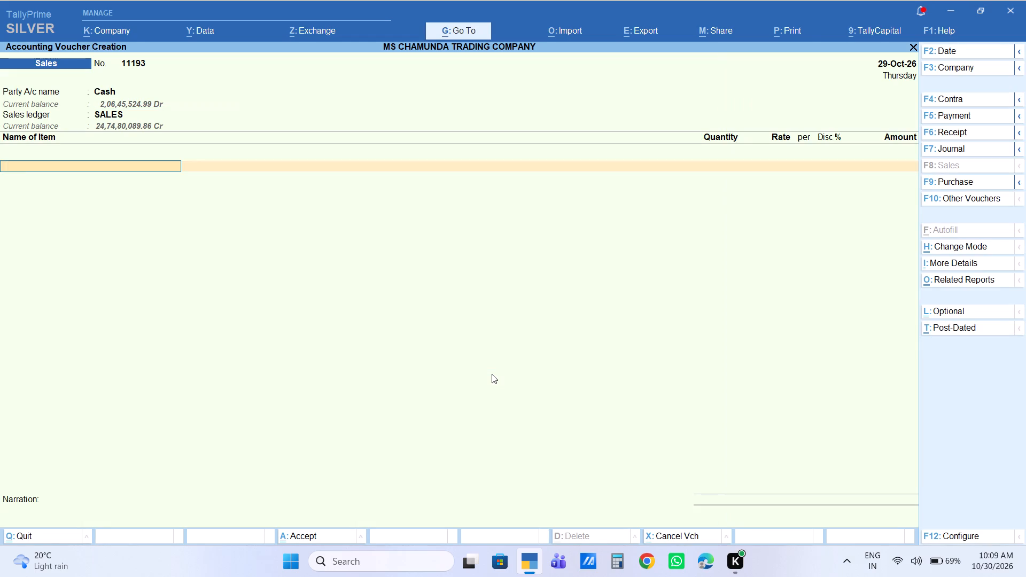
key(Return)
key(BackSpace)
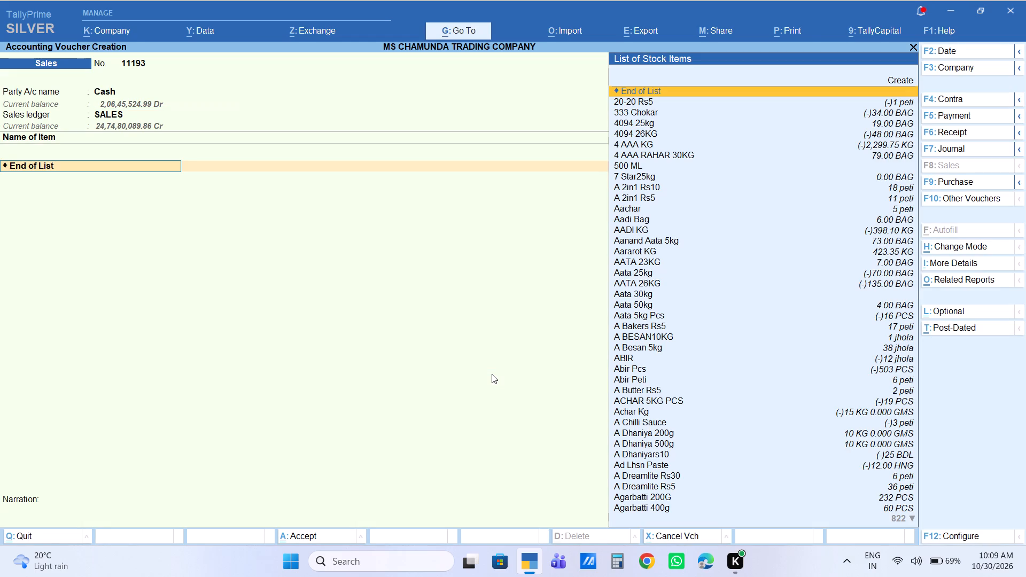
Add the stock item Kabli Chana Loose with quantity 1 KG at the default rate.
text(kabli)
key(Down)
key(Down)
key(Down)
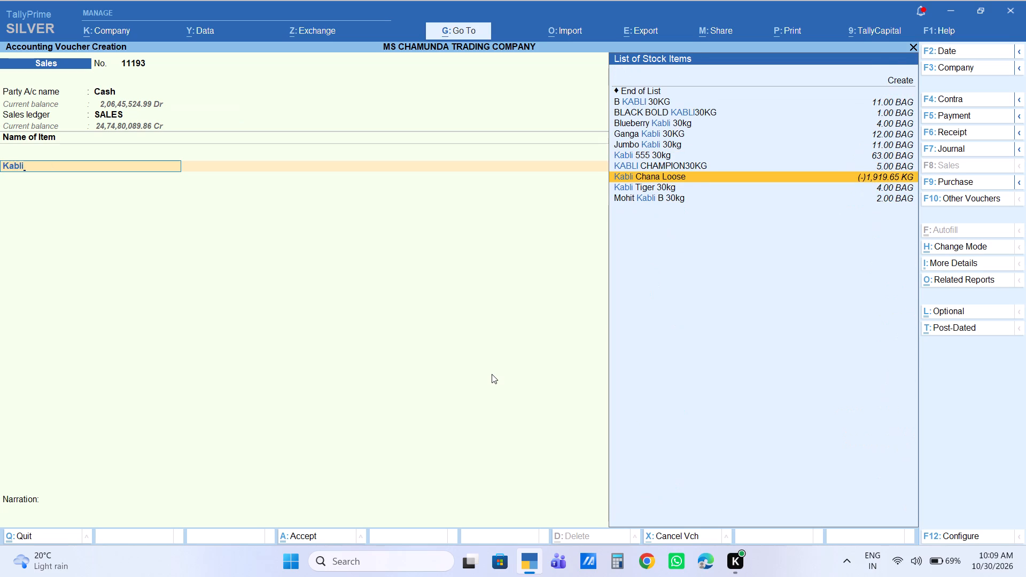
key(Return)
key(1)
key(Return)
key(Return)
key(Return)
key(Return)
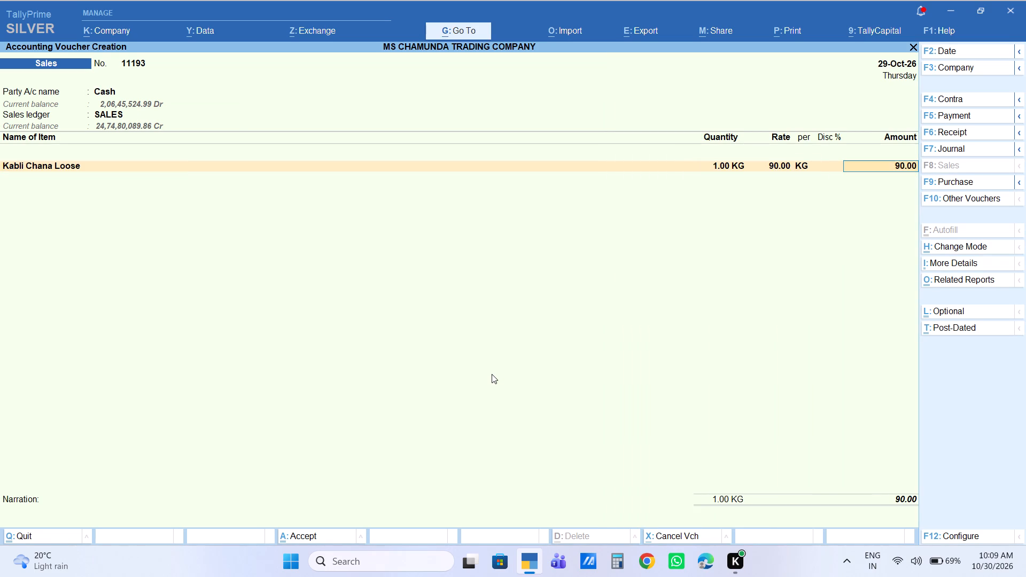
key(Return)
Add the stock item Ratna Miniket25kg with quantity 1 BAG at the default rate.
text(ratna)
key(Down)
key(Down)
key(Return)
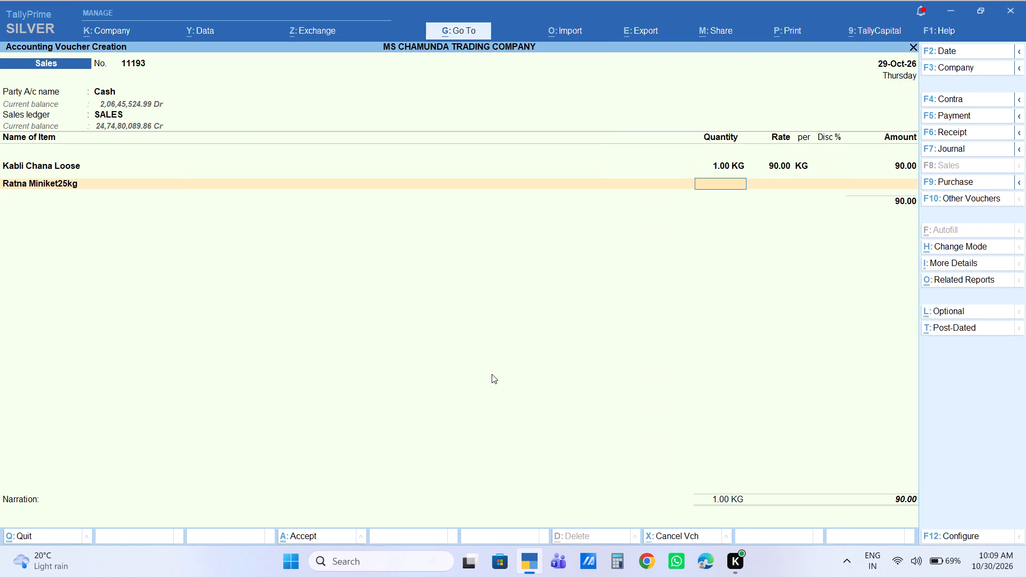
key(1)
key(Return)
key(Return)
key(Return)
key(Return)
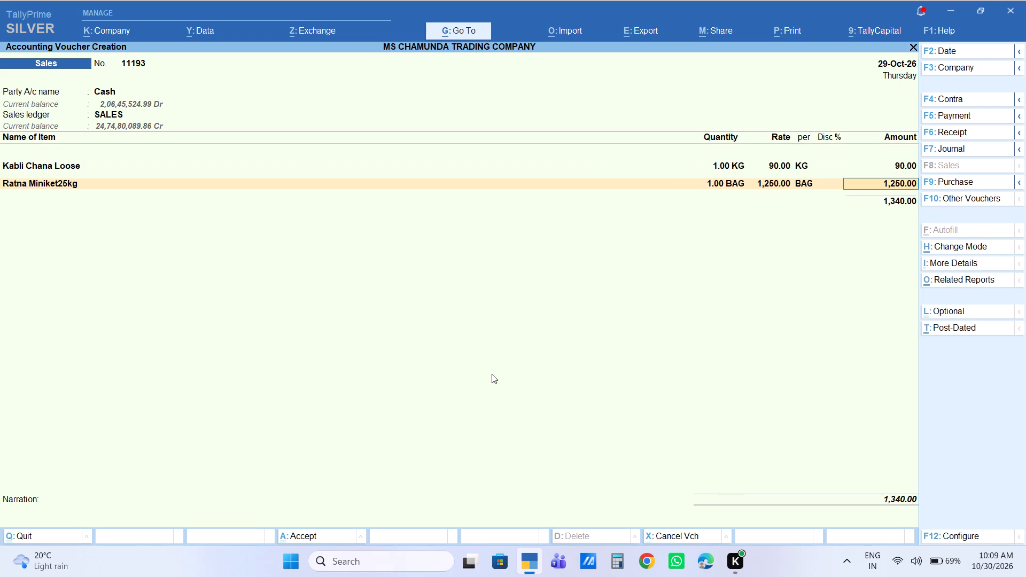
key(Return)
End the item list without a labour charge, leave the narration empty and accept the sales voucher.
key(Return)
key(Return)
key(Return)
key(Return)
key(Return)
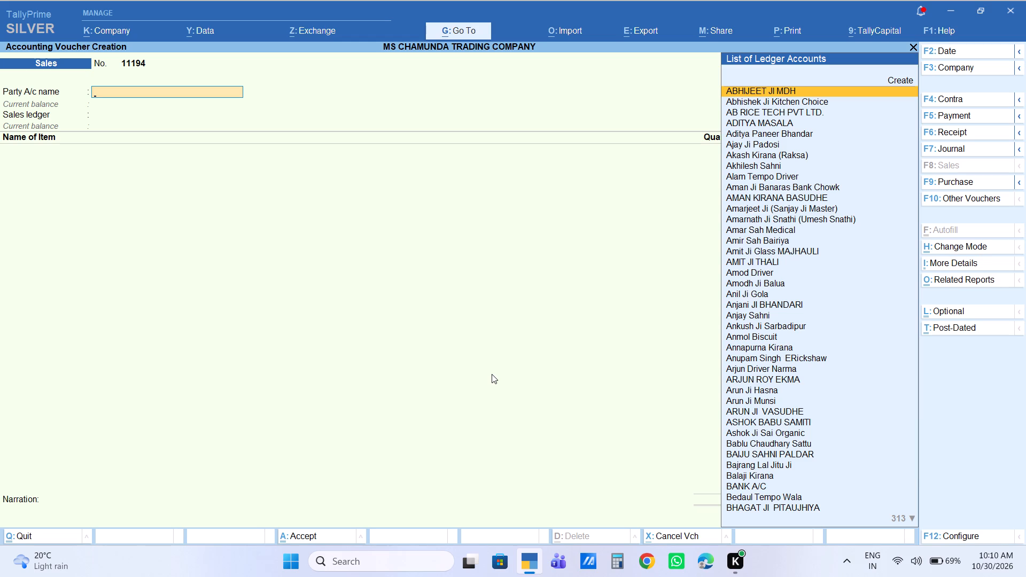
Start another sales voucher with Cash as the party account and SALES as the sales ledger, ready at the first item line.
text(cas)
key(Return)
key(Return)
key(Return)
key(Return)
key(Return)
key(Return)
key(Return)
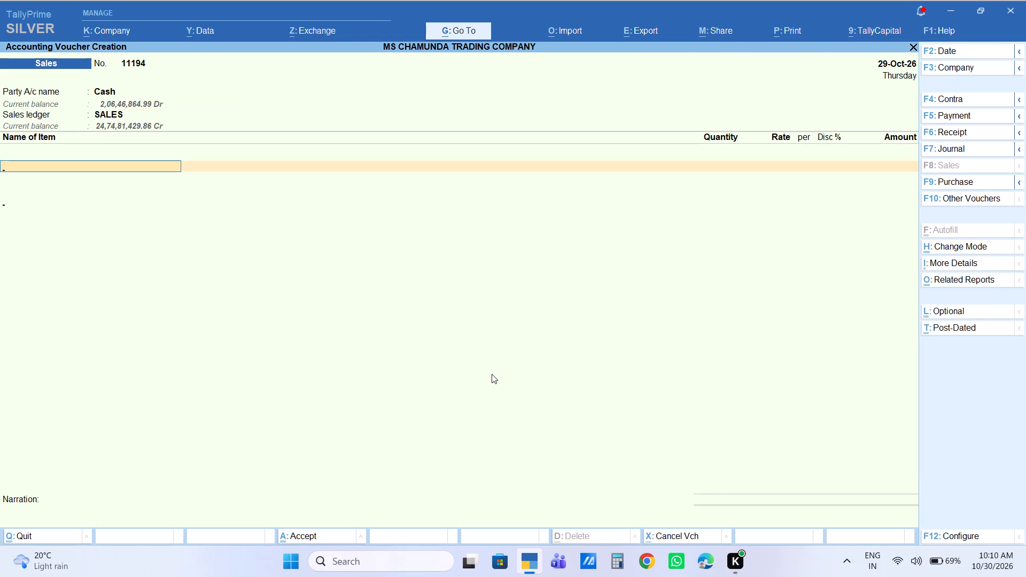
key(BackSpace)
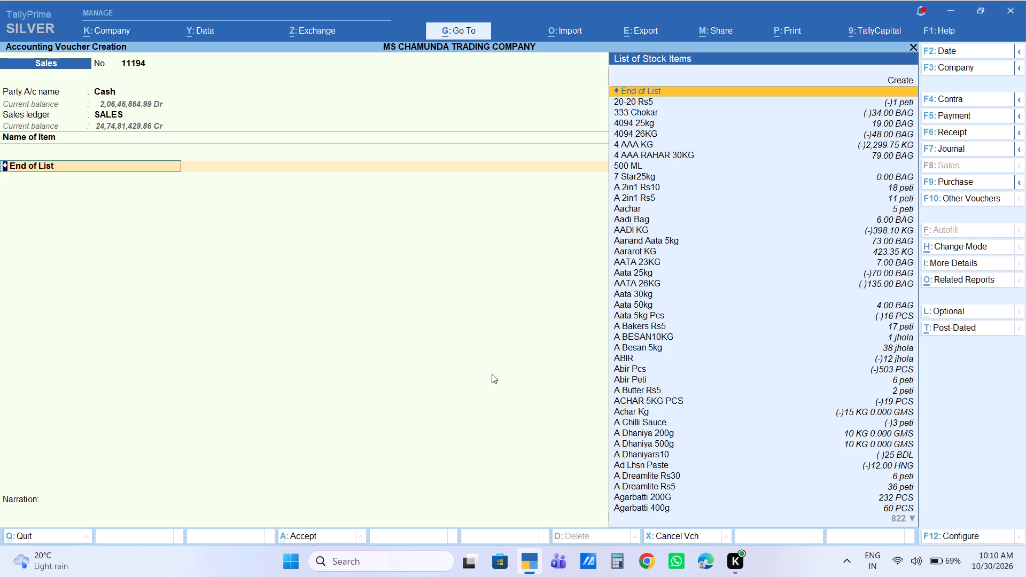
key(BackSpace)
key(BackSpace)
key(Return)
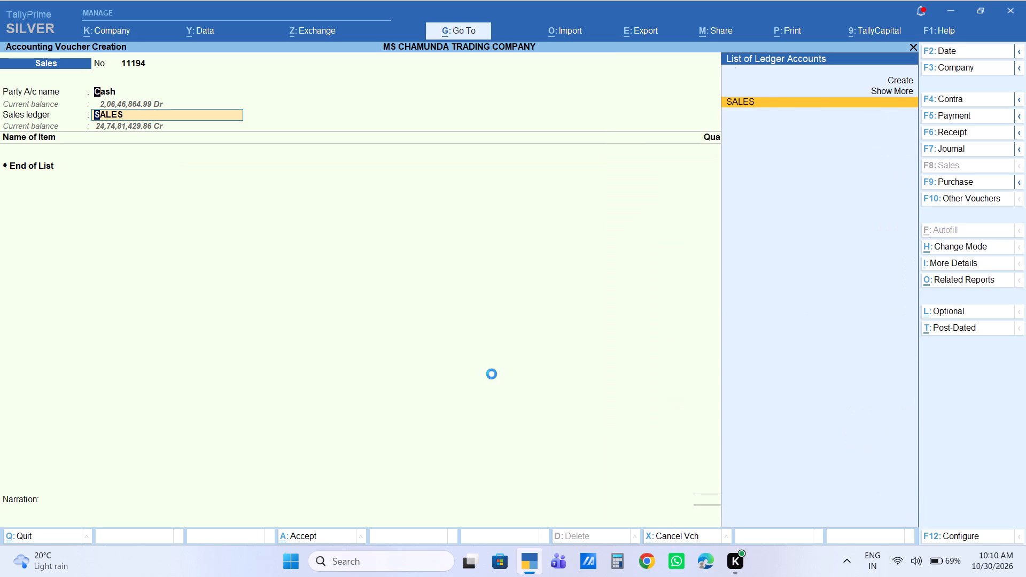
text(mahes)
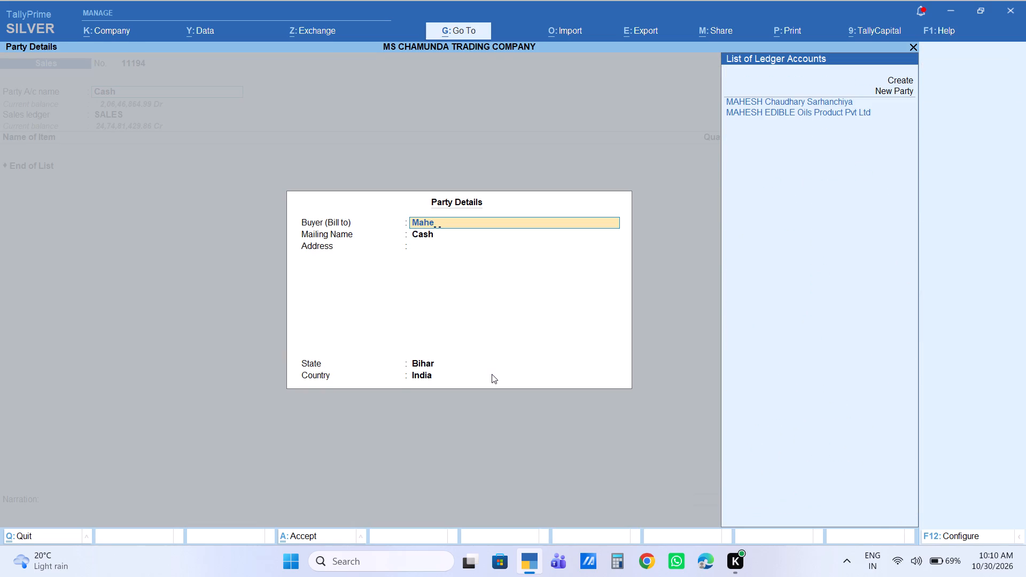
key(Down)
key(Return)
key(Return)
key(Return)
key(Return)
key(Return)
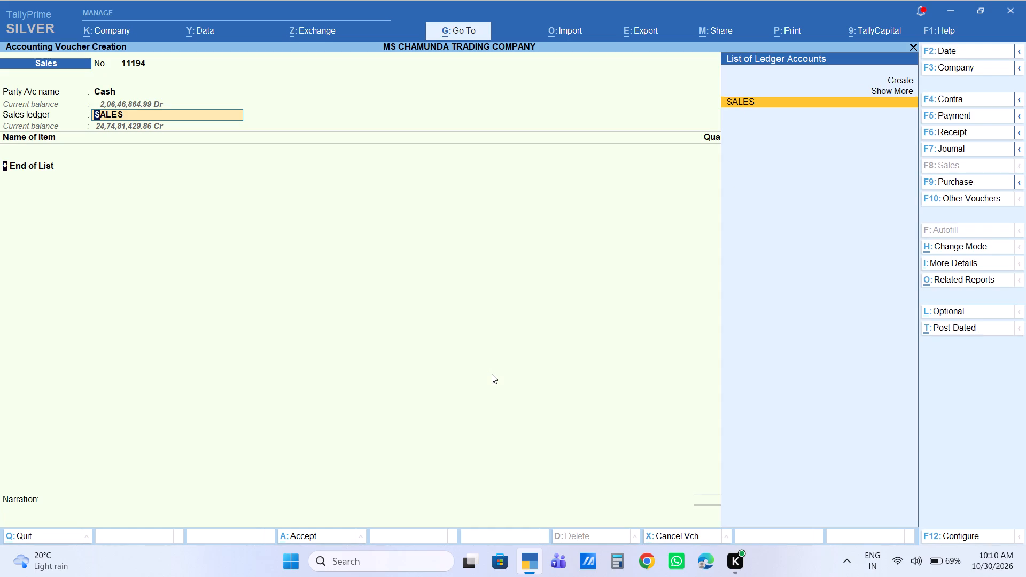
Add the stock item SIXER 26kg with quantity 10 BAG and amount 15,600.
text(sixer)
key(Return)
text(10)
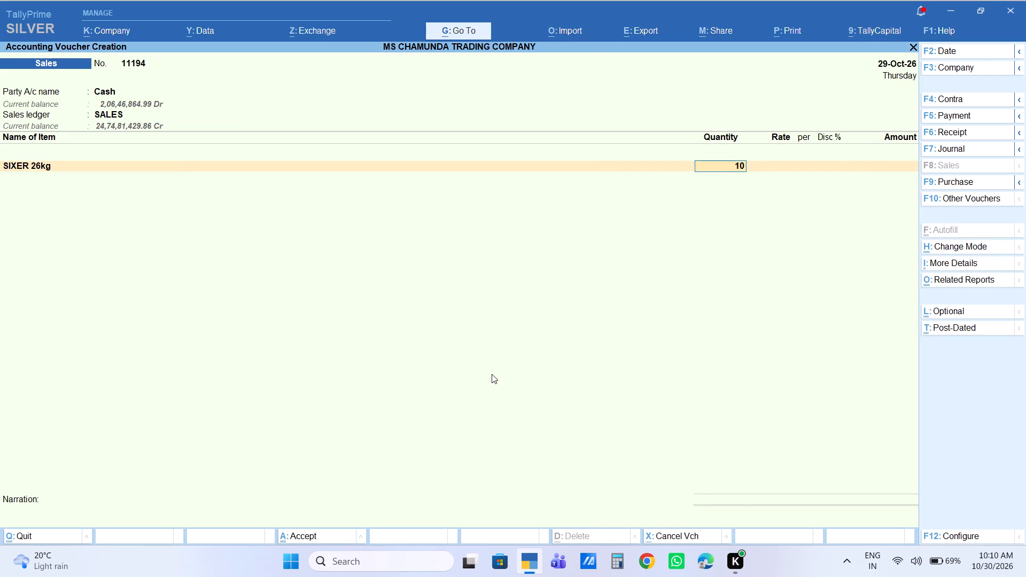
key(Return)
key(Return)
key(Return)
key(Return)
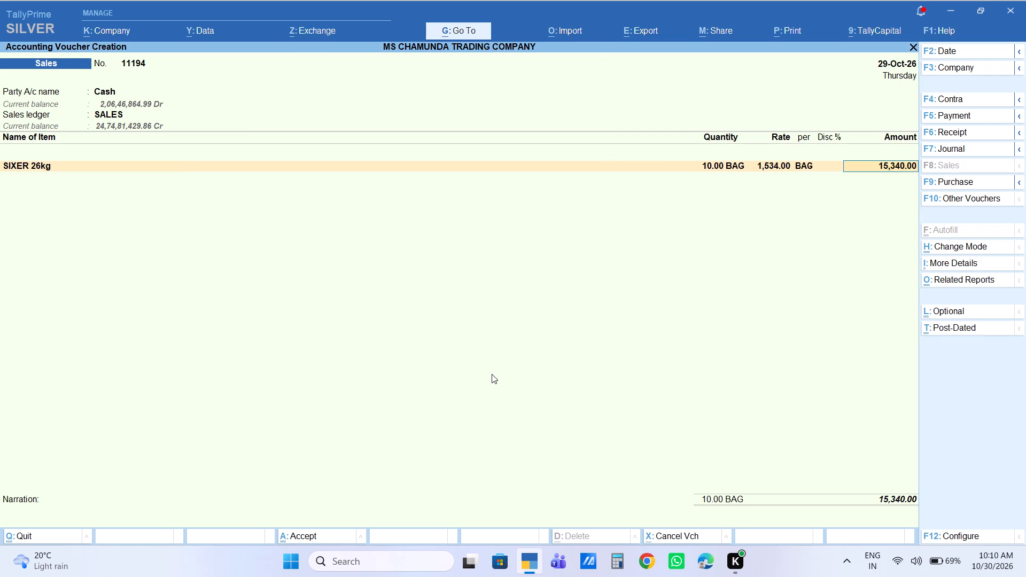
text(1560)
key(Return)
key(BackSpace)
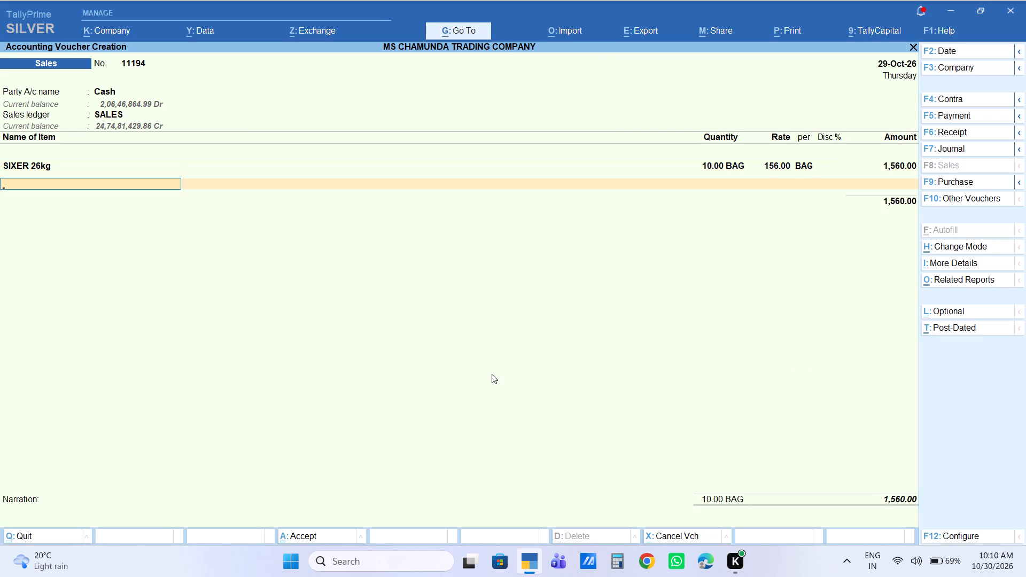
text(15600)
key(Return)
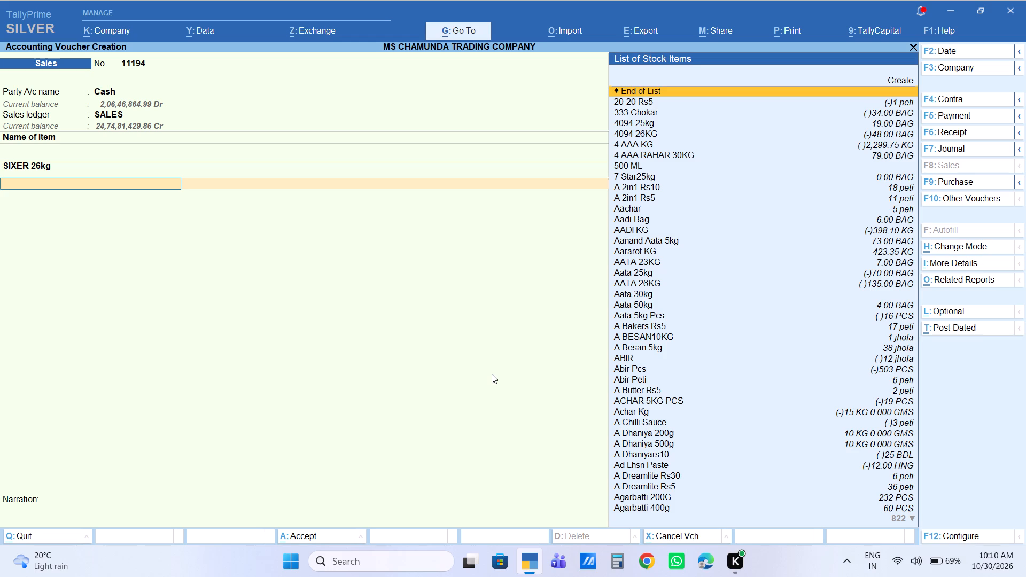
Add the stock item Mircha 10kg with quantity 1 BAG at the default rate.
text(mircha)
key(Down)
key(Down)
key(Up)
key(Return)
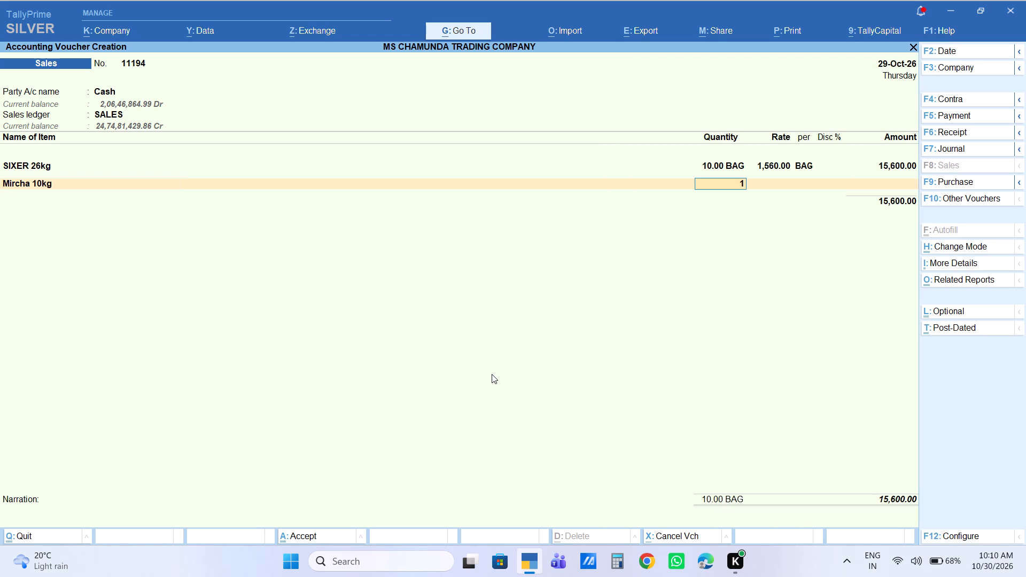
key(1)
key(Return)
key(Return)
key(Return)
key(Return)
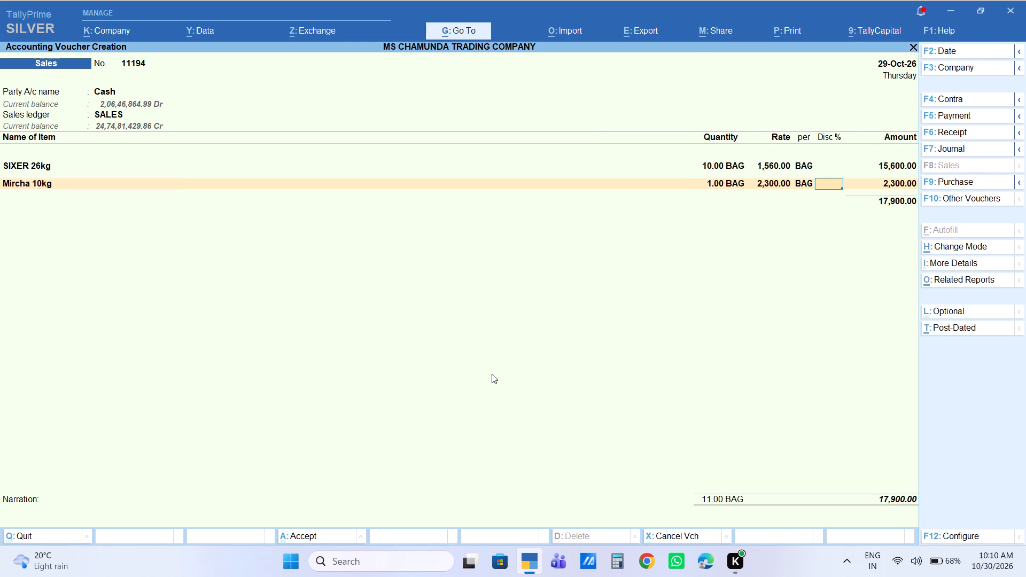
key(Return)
End the item list and add a Labour Charge of 22.
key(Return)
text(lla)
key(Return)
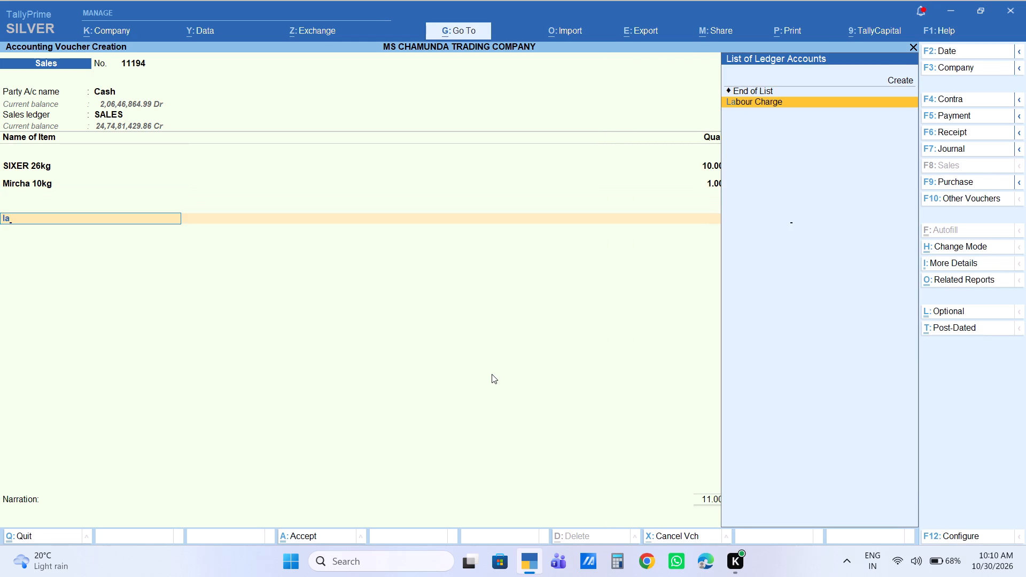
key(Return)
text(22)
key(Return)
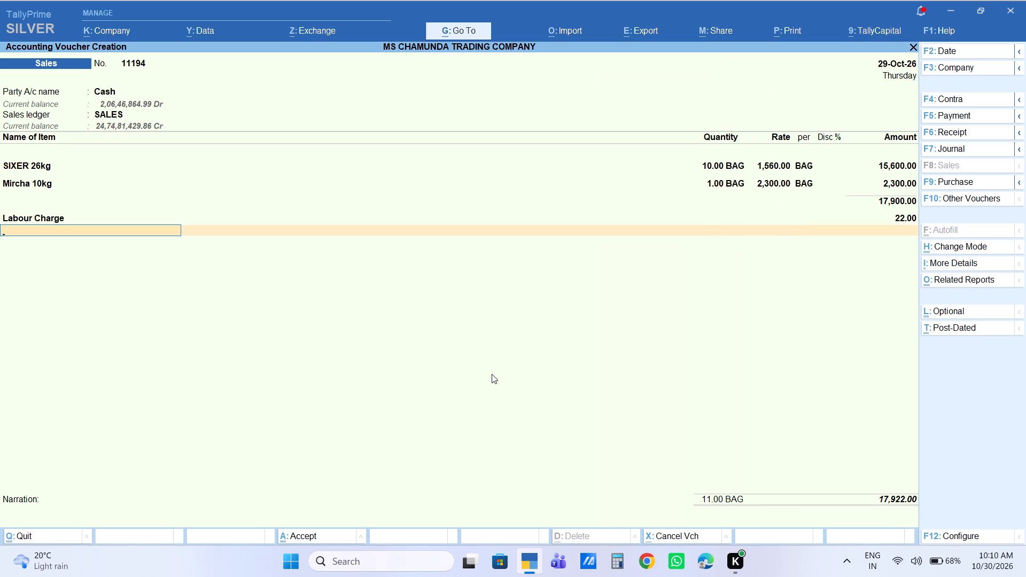
End the ledger list, leave the narration empty and accept the sales voucher.
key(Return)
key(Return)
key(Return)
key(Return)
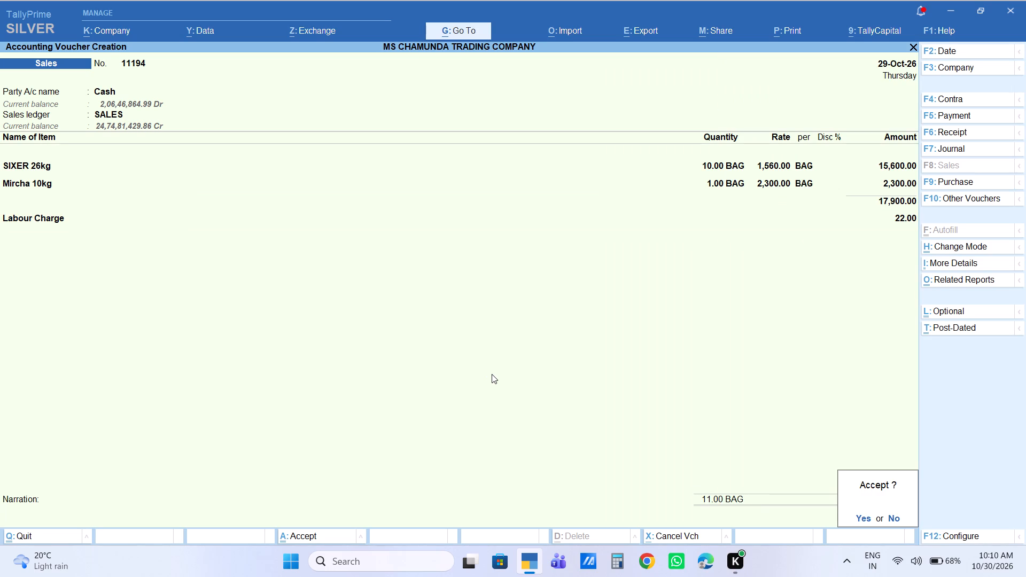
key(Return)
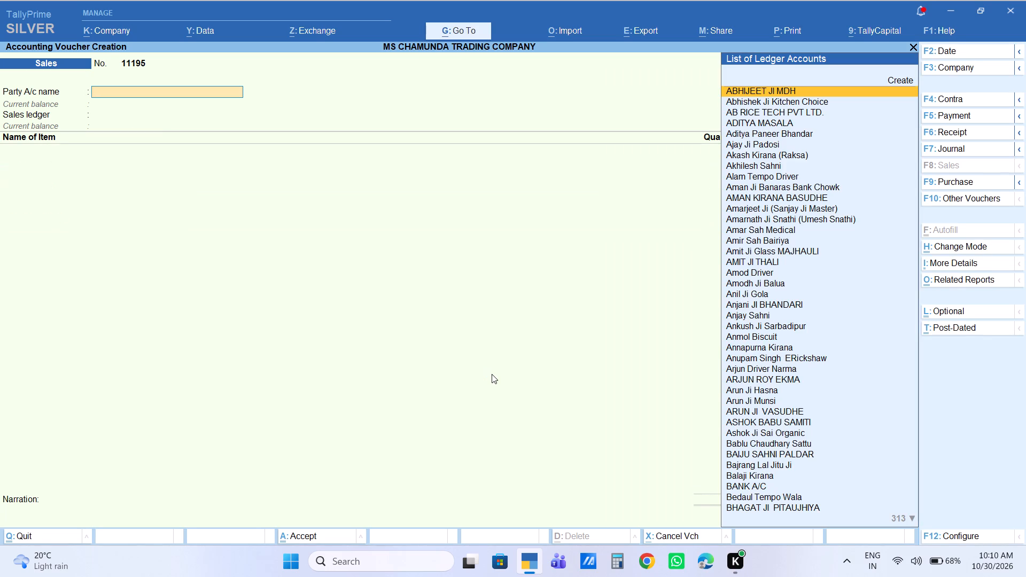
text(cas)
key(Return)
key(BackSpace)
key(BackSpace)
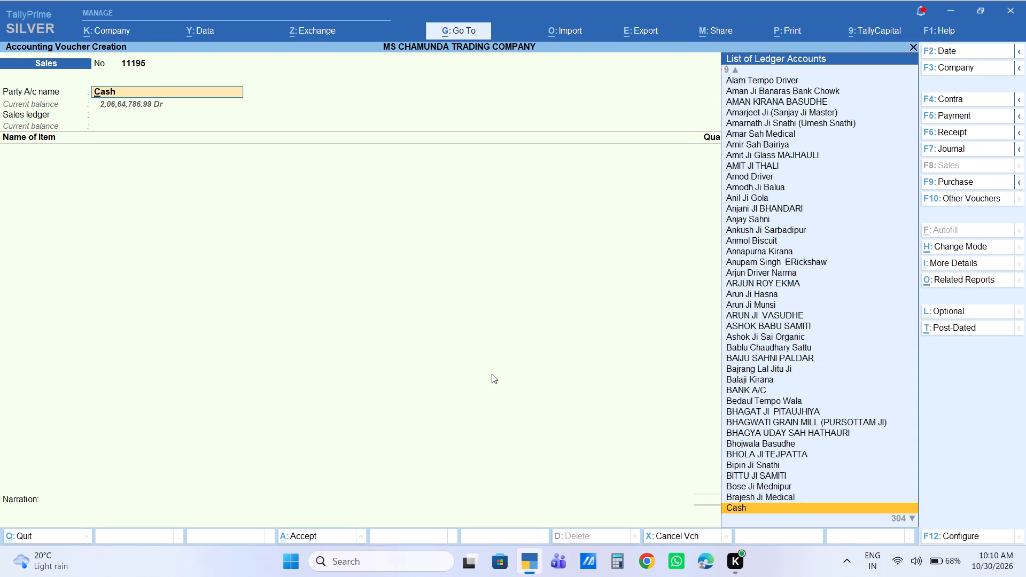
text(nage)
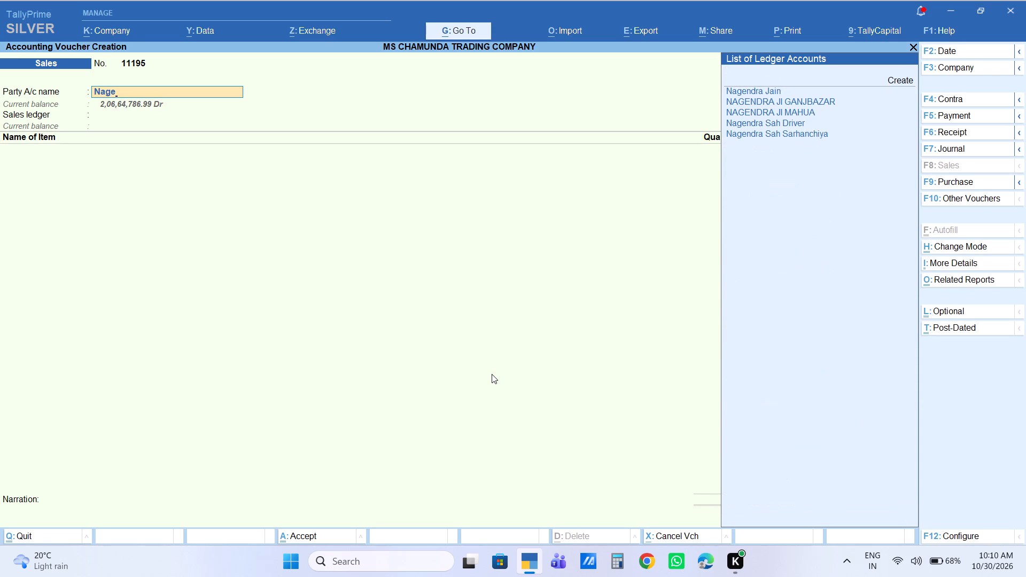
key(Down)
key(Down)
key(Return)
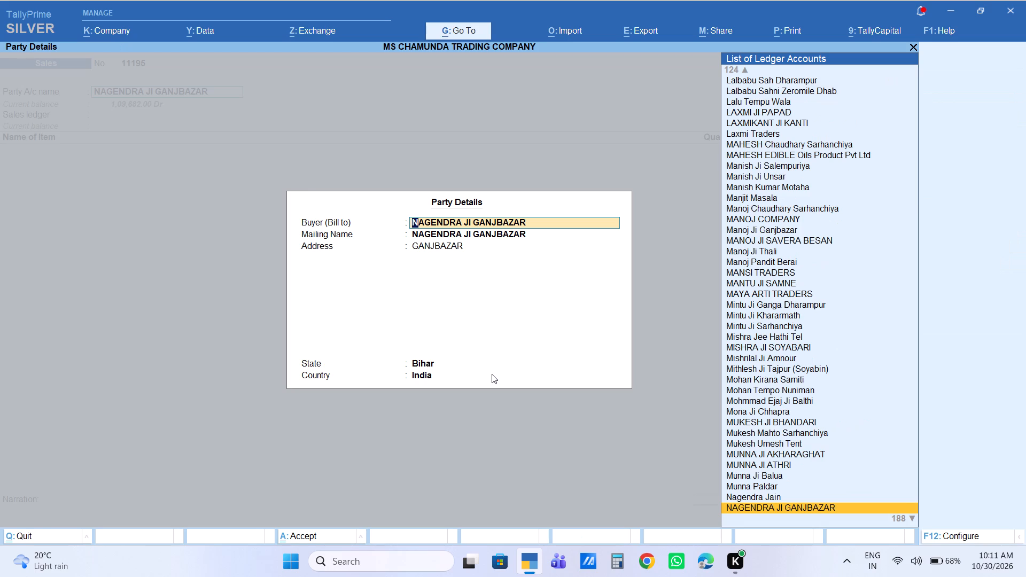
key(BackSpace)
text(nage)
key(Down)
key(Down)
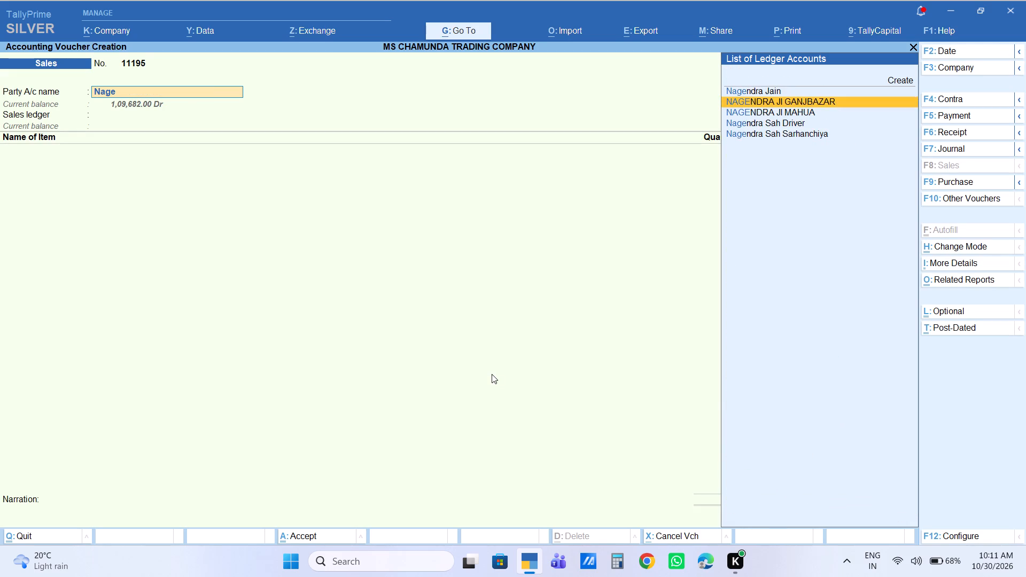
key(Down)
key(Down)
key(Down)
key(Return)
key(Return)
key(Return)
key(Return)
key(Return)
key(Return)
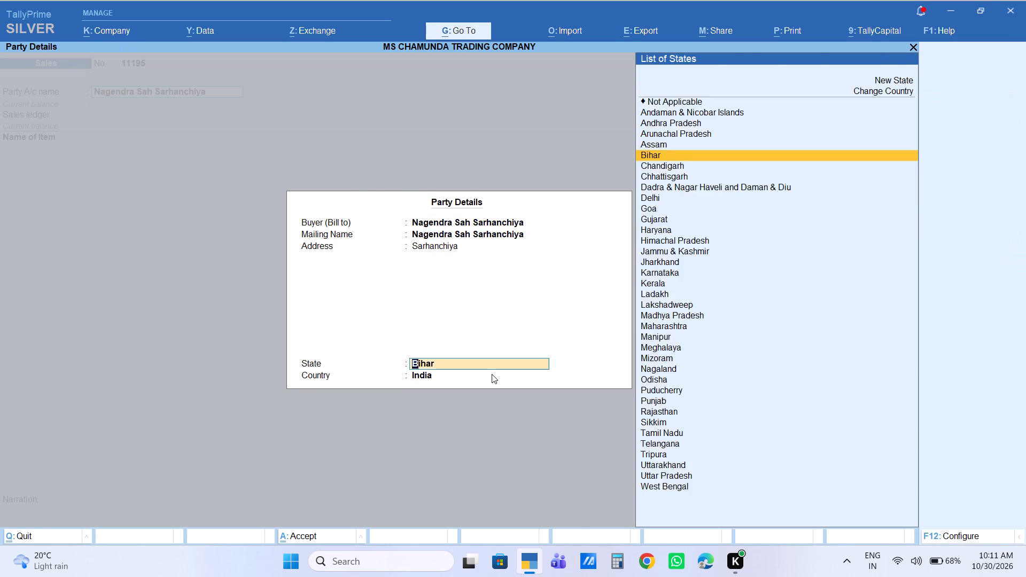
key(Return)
Add the stock item MAIDA LV with quantity 2 BAG at the default rate.
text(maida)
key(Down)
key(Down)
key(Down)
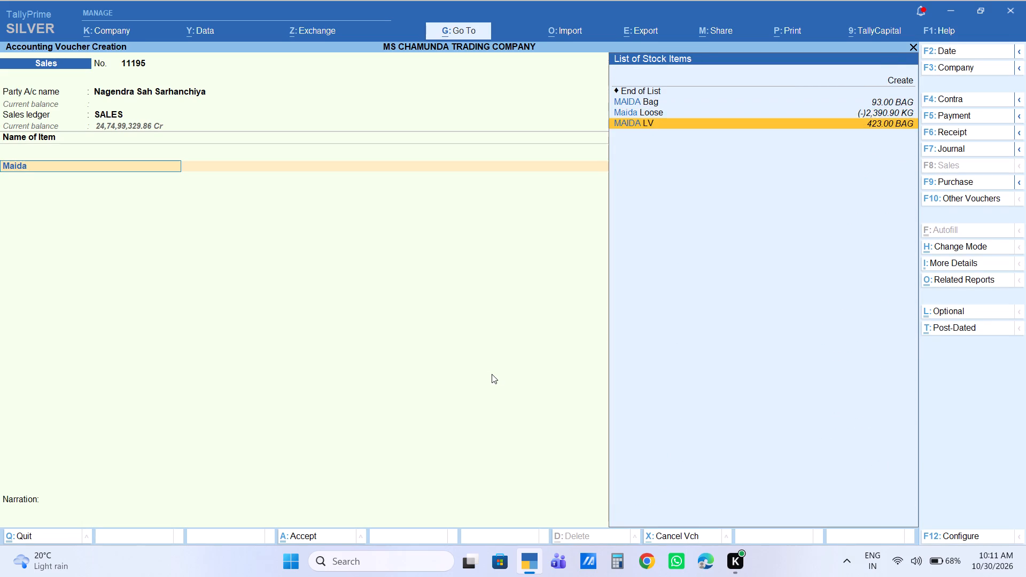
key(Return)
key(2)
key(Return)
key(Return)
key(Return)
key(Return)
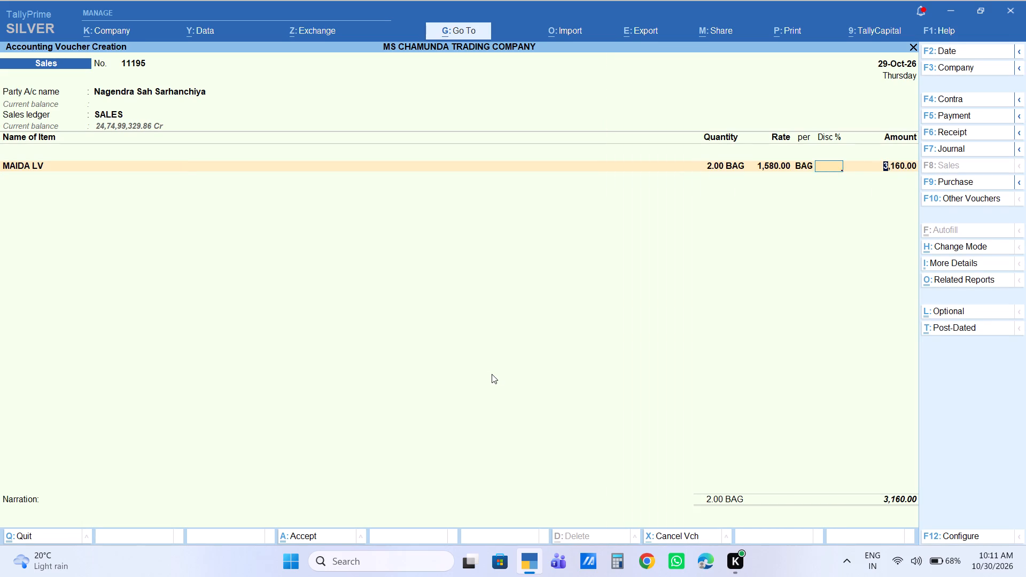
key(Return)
End the item list, add a Labour Charge of 10 and end the ledger list.
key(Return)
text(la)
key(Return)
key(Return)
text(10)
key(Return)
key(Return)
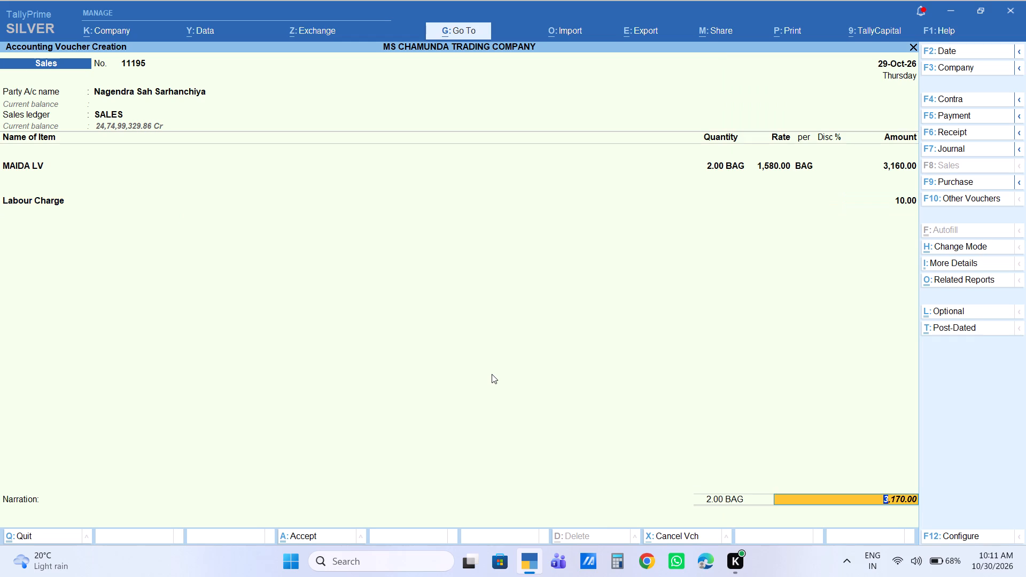
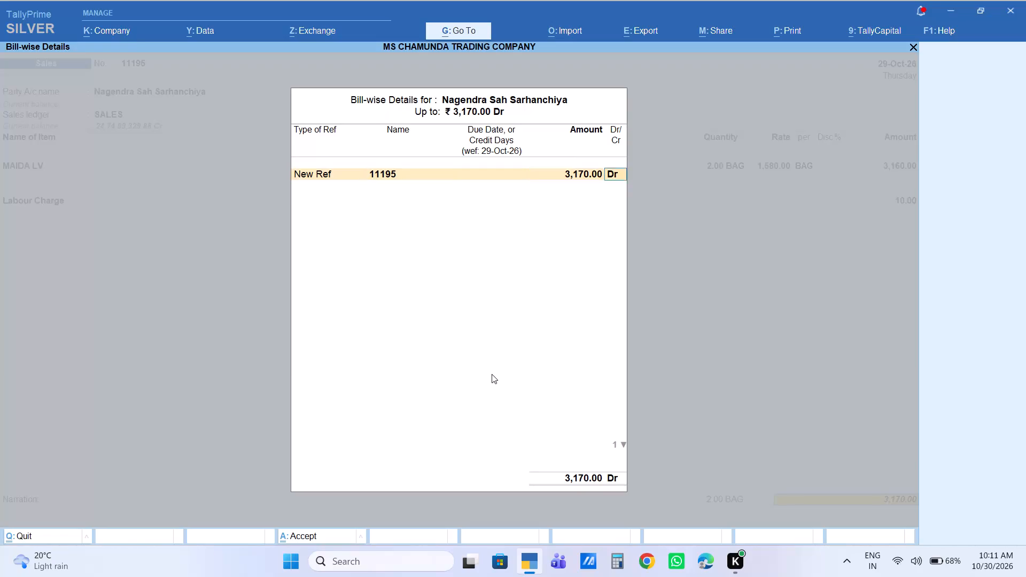
Accept the default new bill reference, leave the narration empty and save the sales voucher.
key(Return)
key(Return)
key(Return)
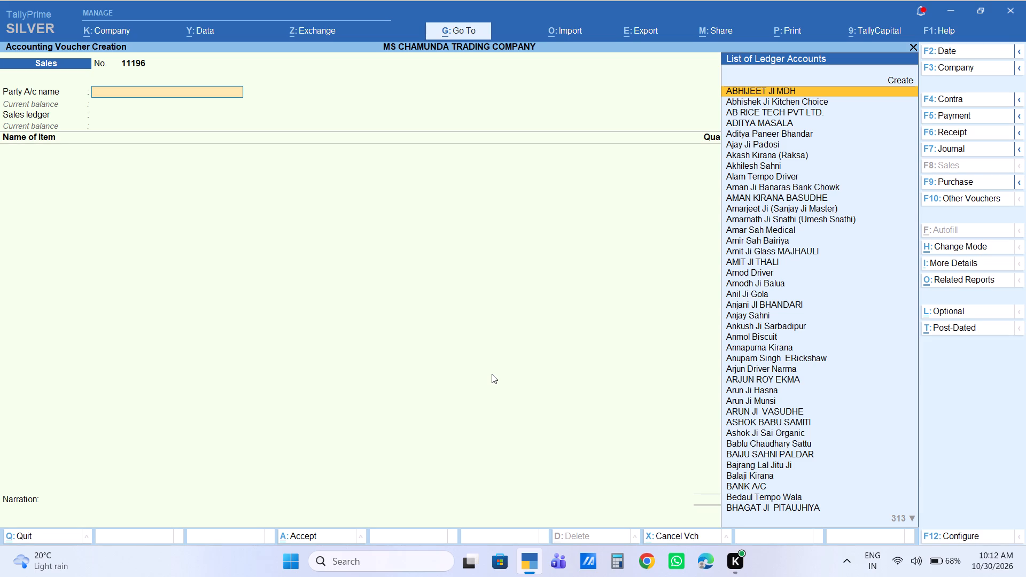
Set the new voucher's party account to Cash, keeping its default party details and SALES as the sales ledger.
text(cas)
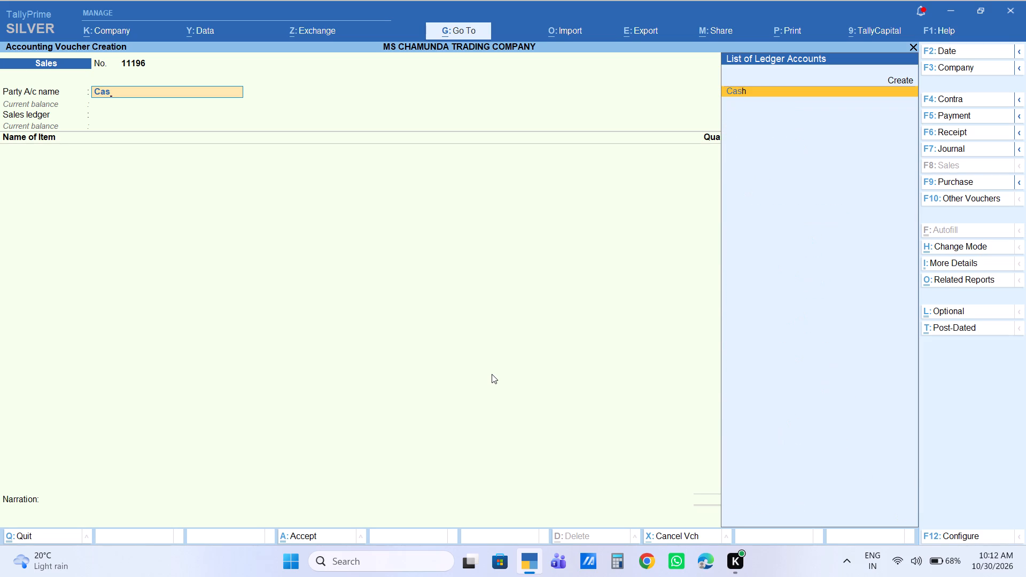
key(Return)
key(Return)
key(Return)
key(Return)
key(Return)
key(Return)
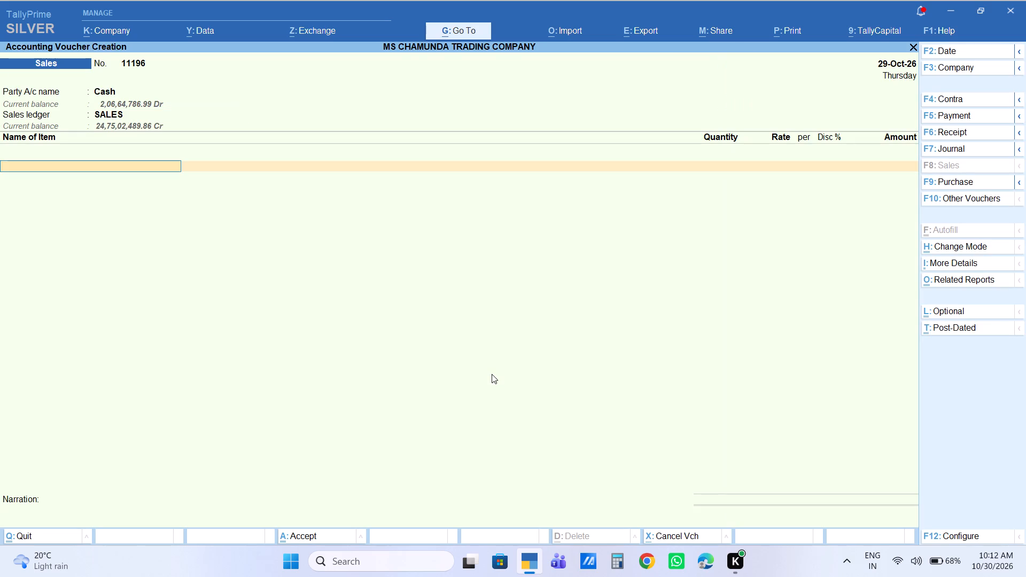
Add the stock item Foodlite 1kg with quantity 5 BAG at the default rate.
text(foo)
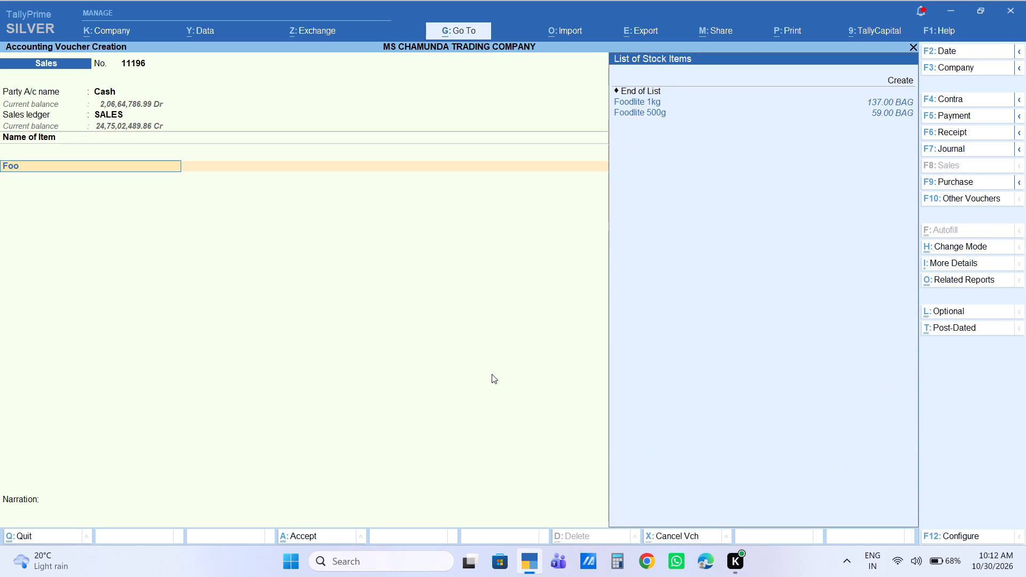
key(Down)
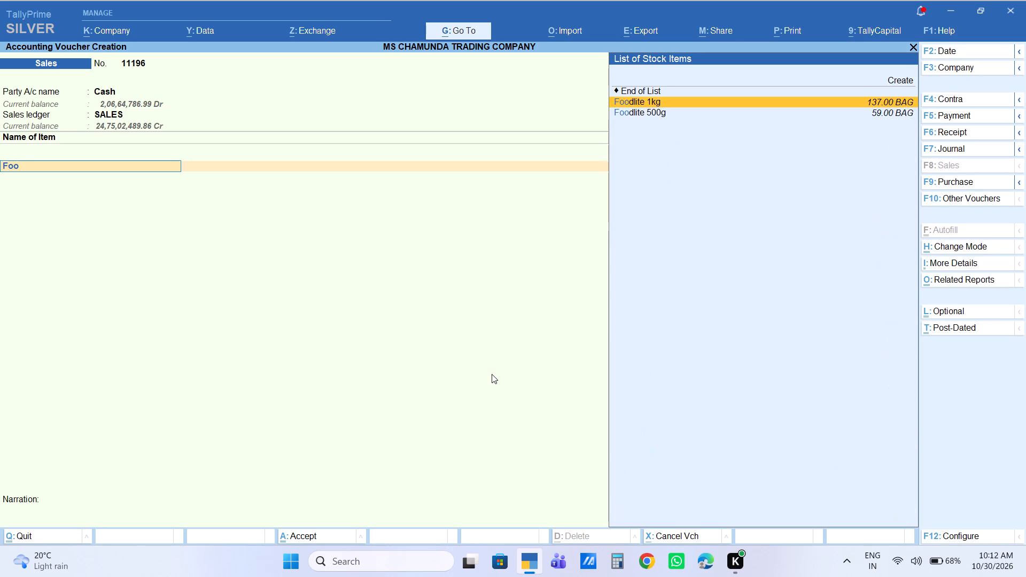
key(Return)
key(5)
key(Return)
key(Return)
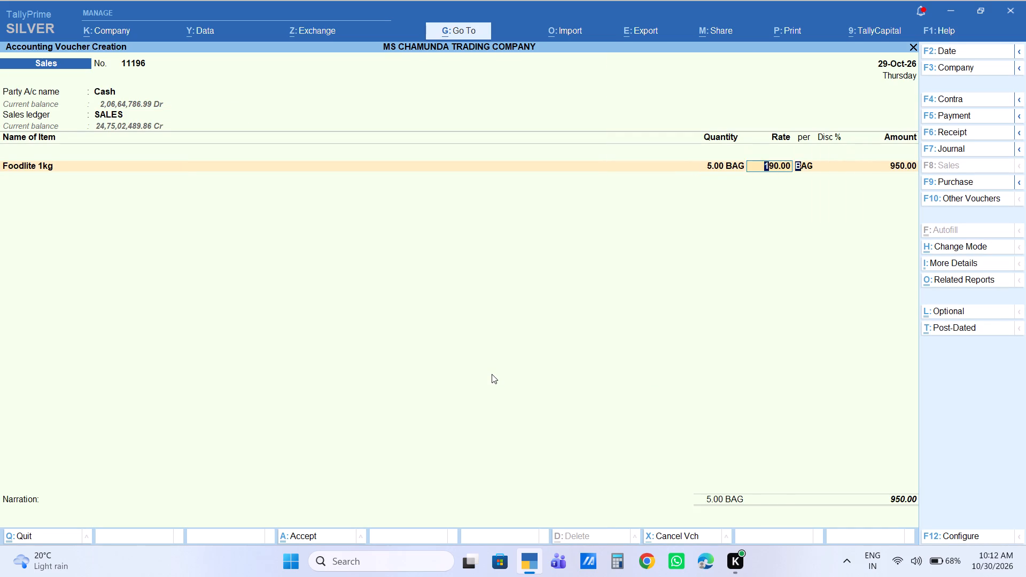
key(Return)
key(Return)
key(Return)
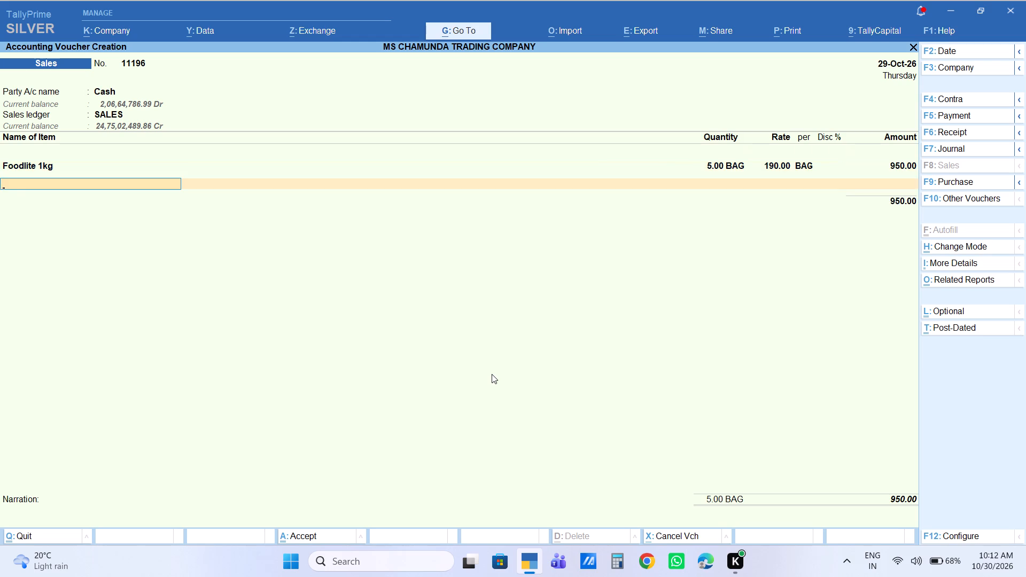
Add the stock item DHARA 1L with quantity 1 peti at the default rate.
text(dhara)
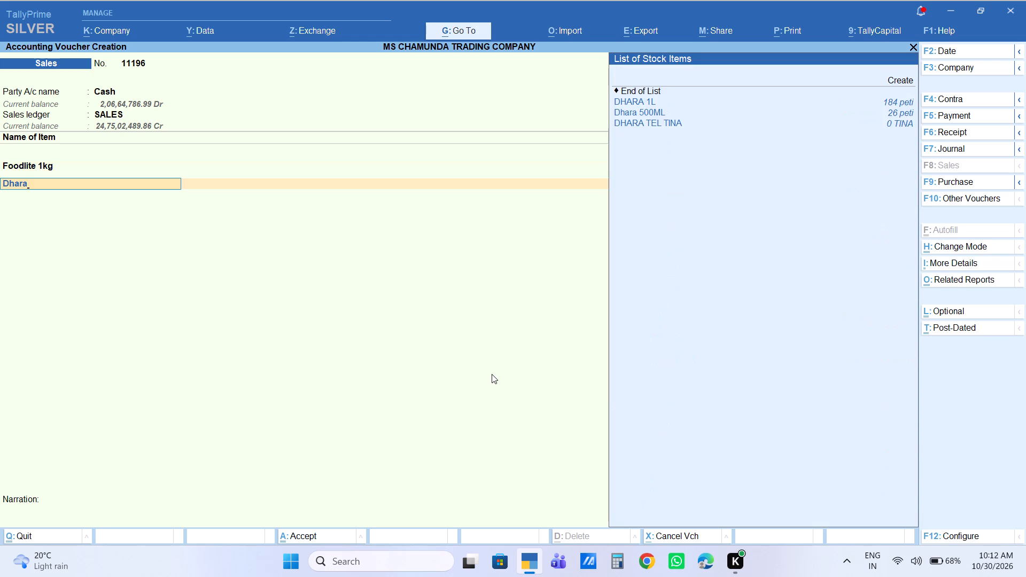
key(Down)
key(Return)
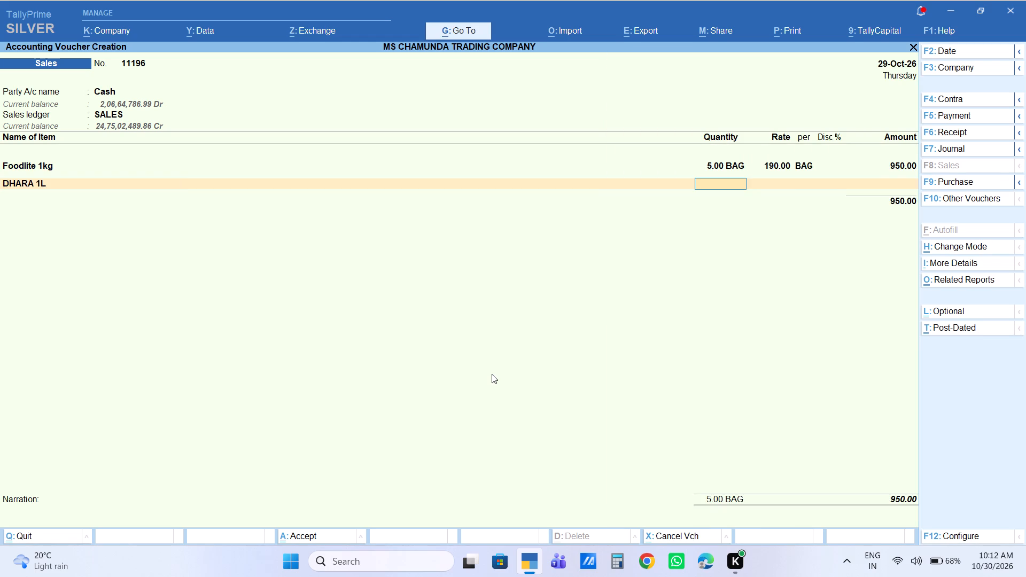
key(1)
key(Return)
key(Return)
key(Return)
key(Return)
key(Return)
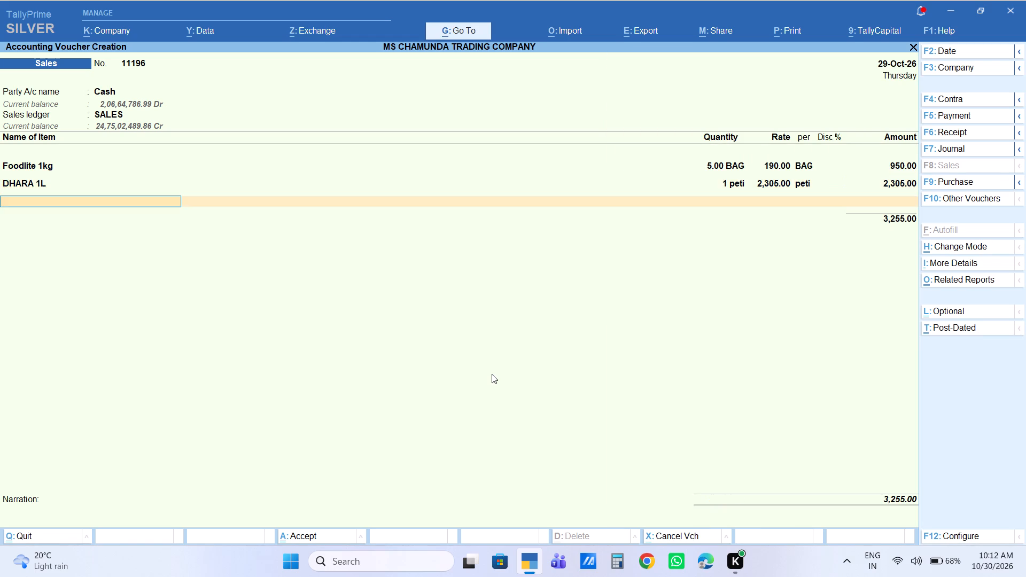
End the item list and add a Labour Charge of 12.
key(Return)
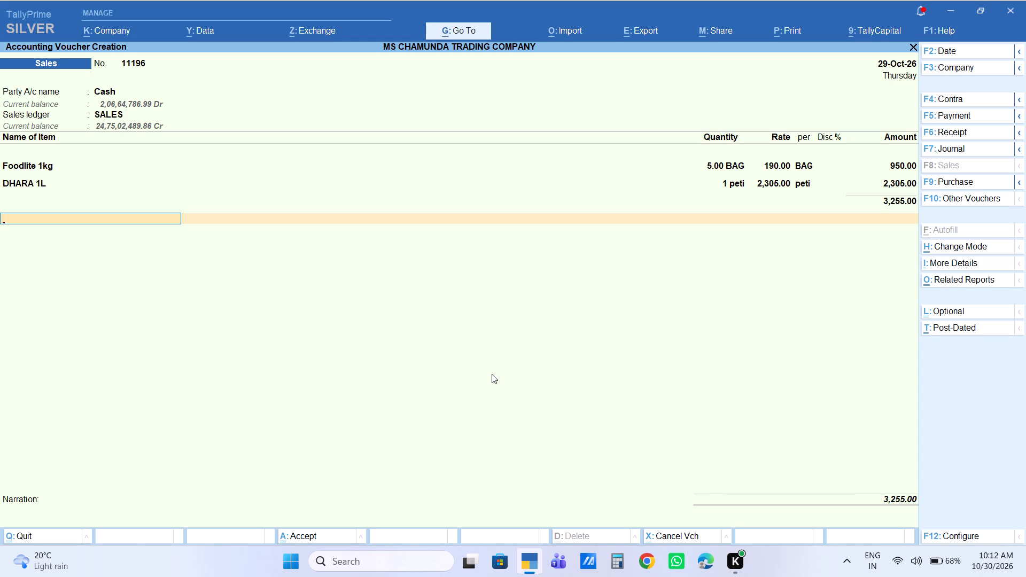
text(la)
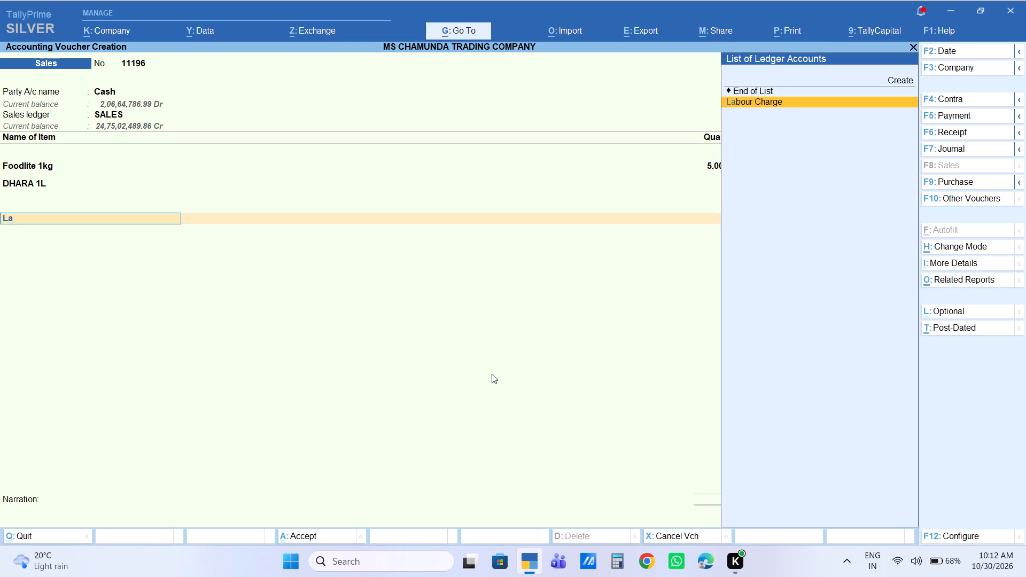
key(Return)
key(Return)
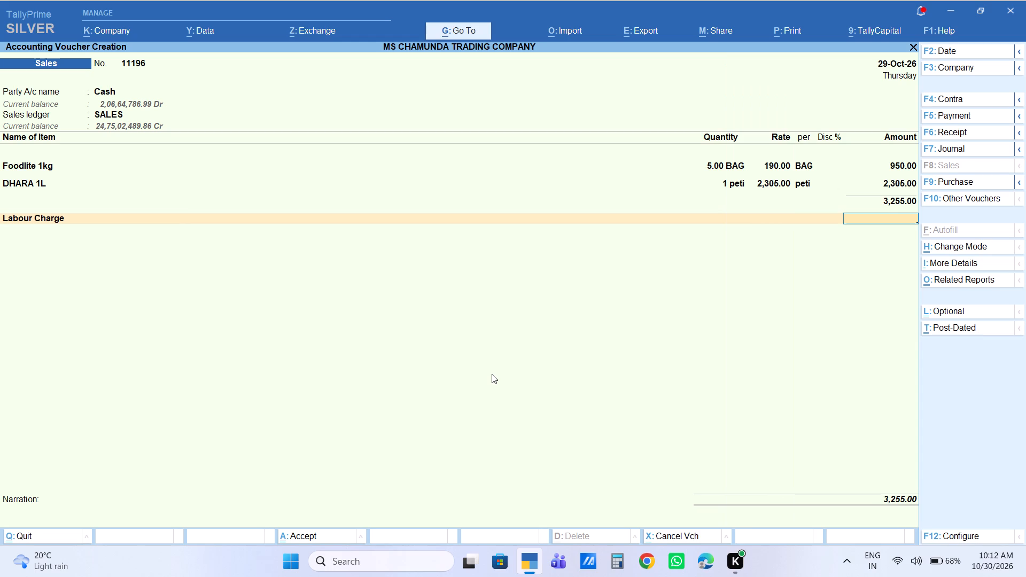
text(12)
key(Return)
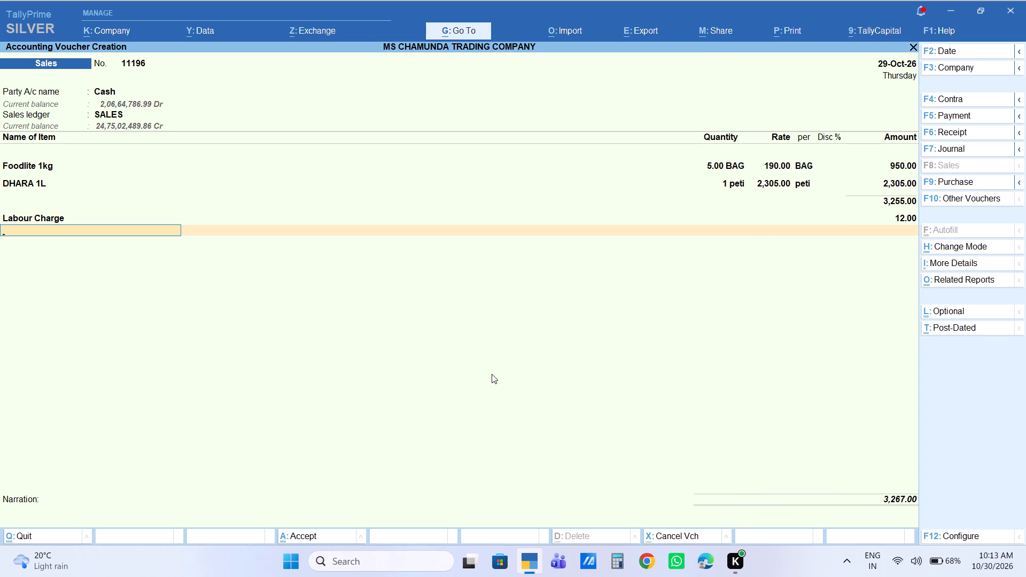
End the ledger list, leave the narration empty and accept the sales voucher.
key(Return)
key(Return)
key(Return)
key(Return)
Set the new voucher's party account to Cash, keeping its default party details and SALES as the sales ledger.
text(cas\)
key(Return)
text(\\)
key(Return)
key(Return)
key(Return)
key(Return)
key(Return)
key(Return)
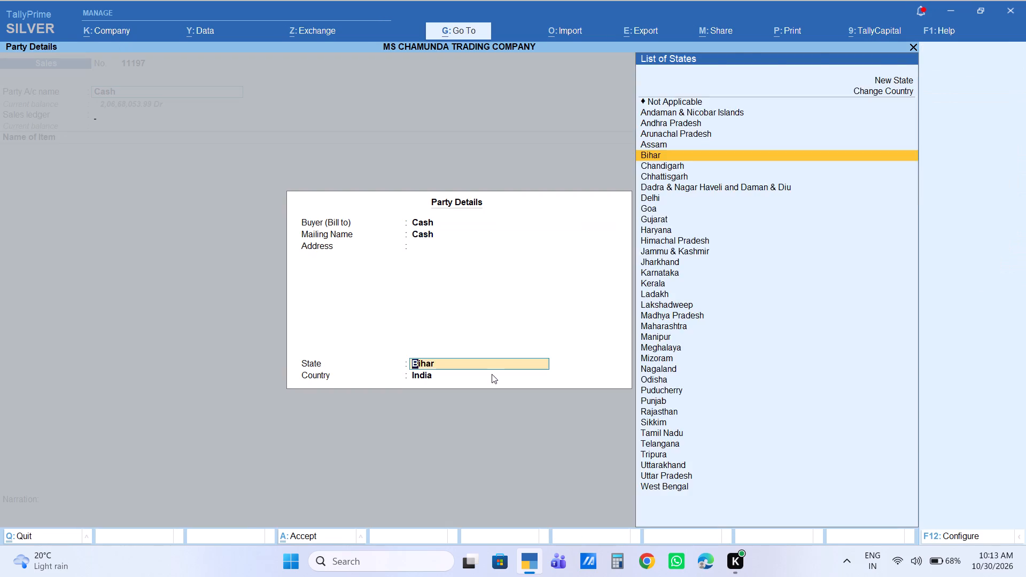
key(Return)
Add the stock item HARA MATAR KG with quantity 10 KG and an amount of 650.
text(hara mata)
key(Down)
key(Down)
key(Down)
key(Return)
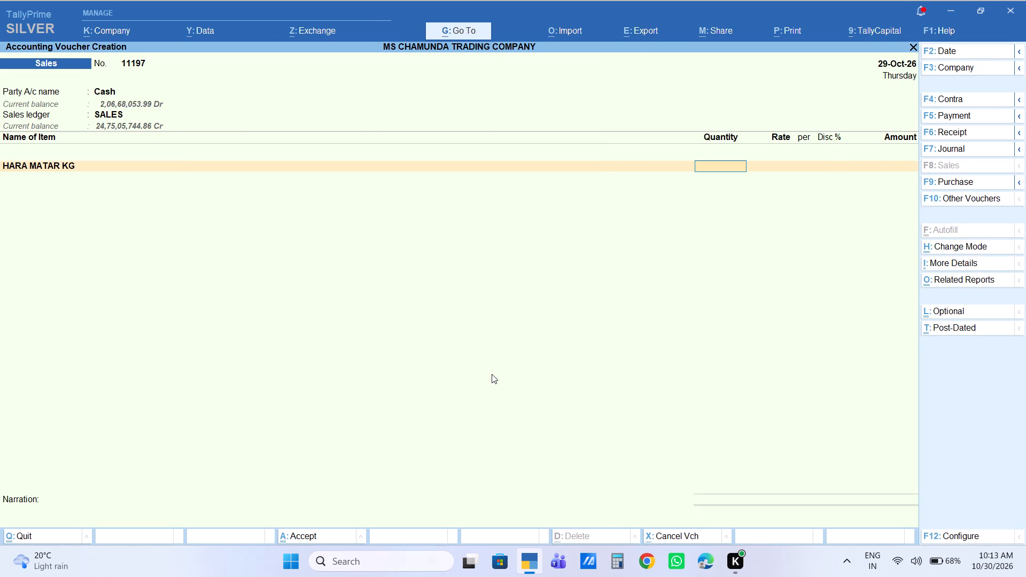
text(10)
key(Return)
key(Return)
key(Return)
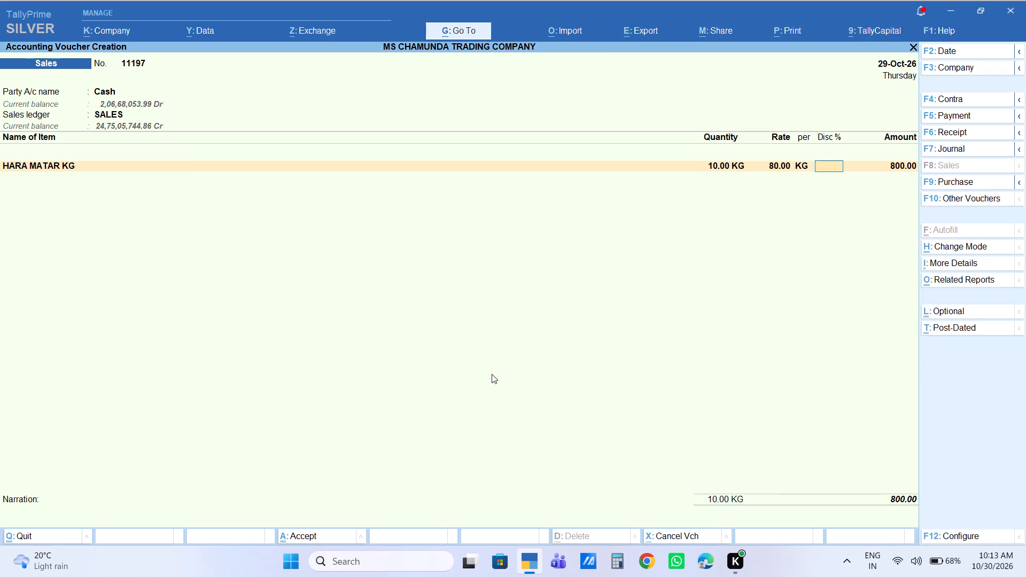
key(Return)
text(650)
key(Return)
End the item and ledger lists without a labour charge, leave the narration empty and accept the sales voucher.
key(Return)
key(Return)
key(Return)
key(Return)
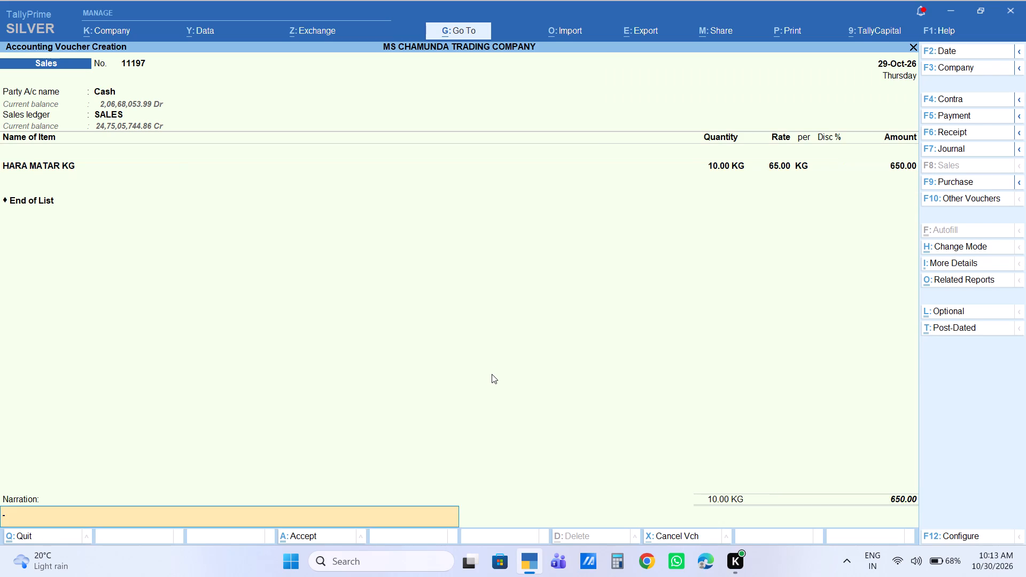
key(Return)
Set the new voucher's party account to Cash, keeping its default party details and SALES as the sales ledger.
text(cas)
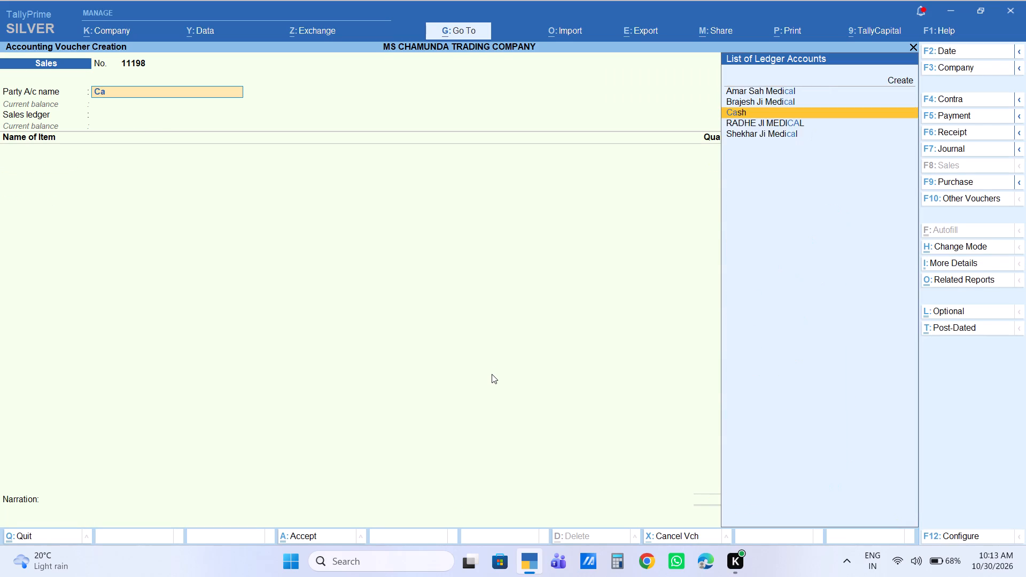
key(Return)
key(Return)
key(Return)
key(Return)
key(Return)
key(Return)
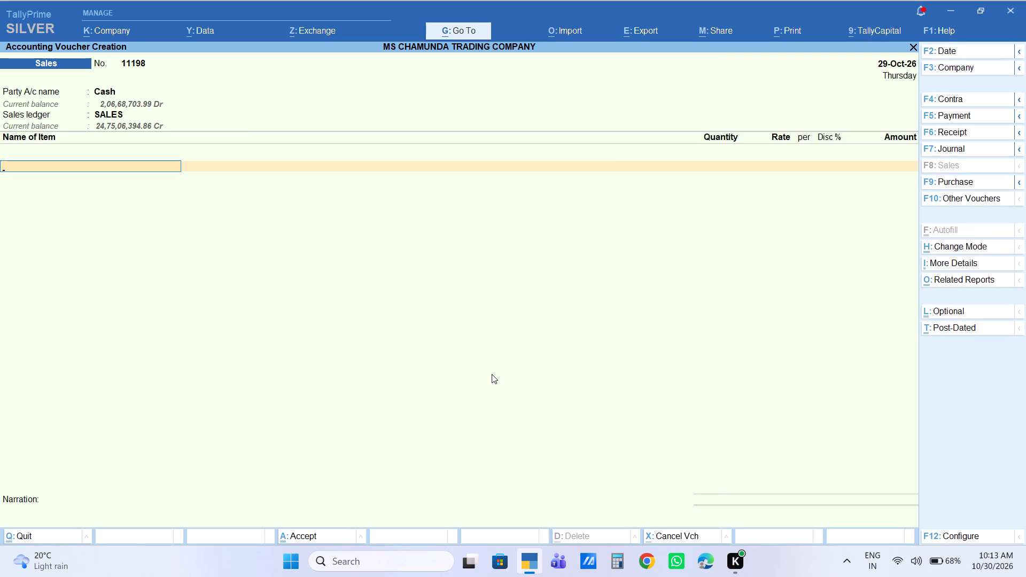
Add the stock item BUDHA BHOG 25KG with quantity 1 BAG and an amount of 860.
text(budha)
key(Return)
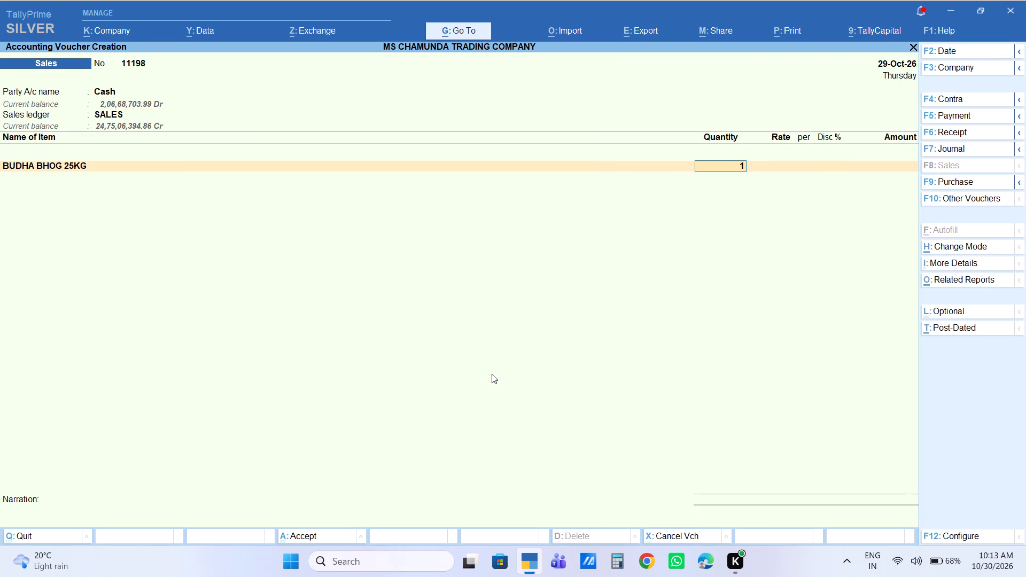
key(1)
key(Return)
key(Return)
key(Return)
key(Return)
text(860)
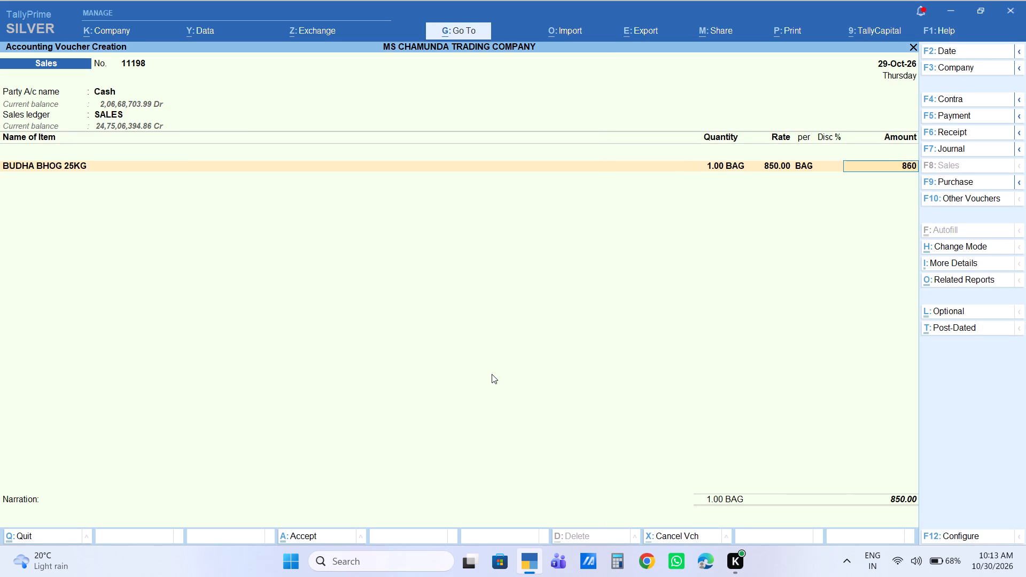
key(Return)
End the item and ledger lists without a labour charge, leave the narration empty and accept the sales voucher.
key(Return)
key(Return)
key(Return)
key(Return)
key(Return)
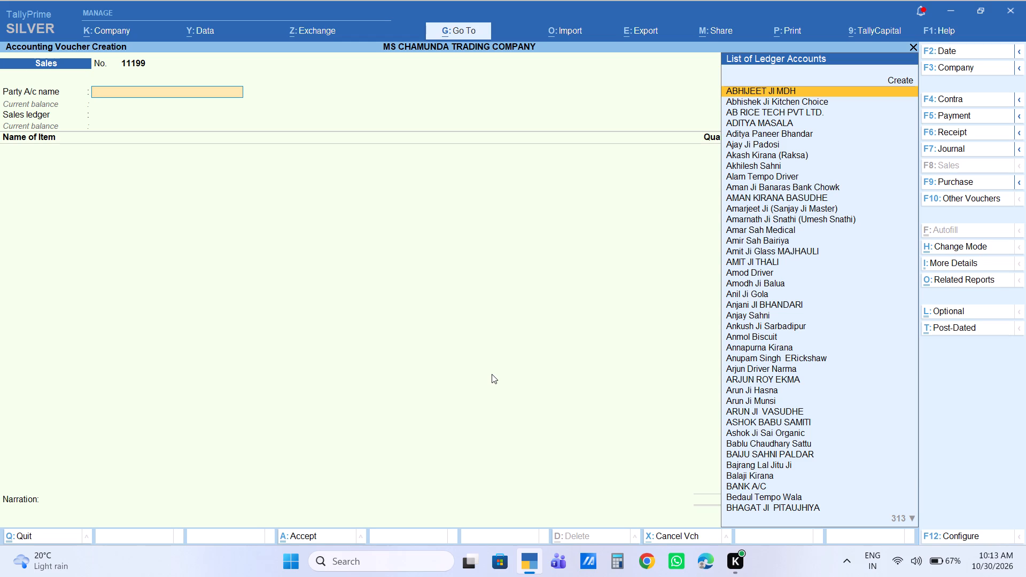
Set the new voucher's party account to Cash, enter the customer's name in the party details and keep SALES as the sales ledger.
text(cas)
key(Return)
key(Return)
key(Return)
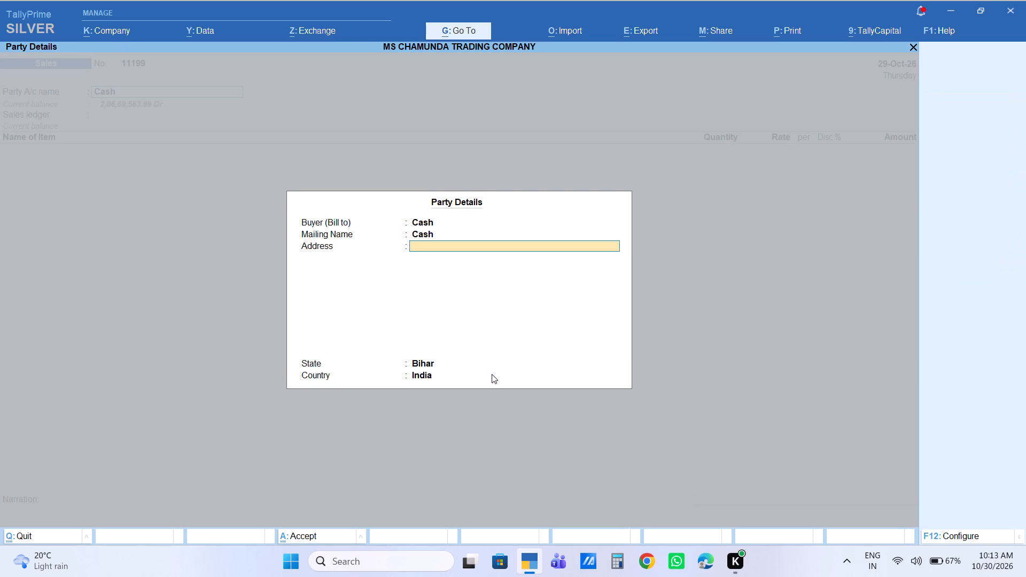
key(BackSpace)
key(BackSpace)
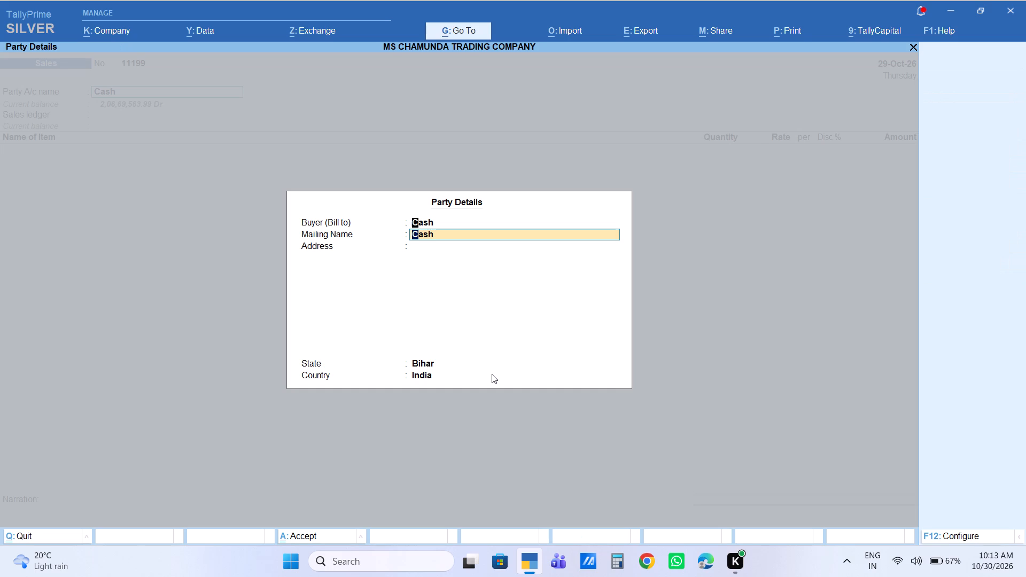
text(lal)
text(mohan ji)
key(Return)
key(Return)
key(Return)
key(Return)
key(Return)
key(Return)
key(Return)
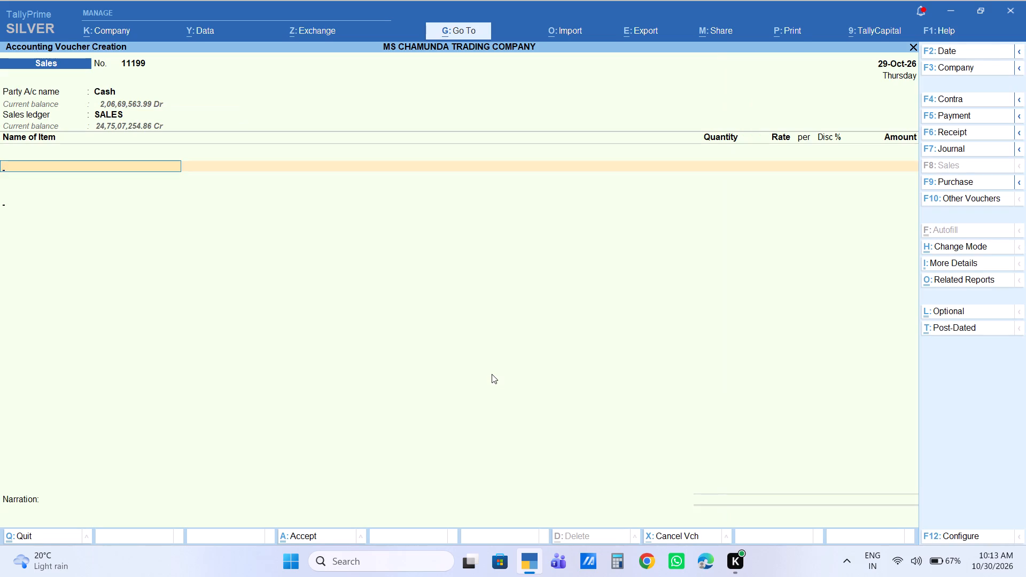
Add the stock item Aanand Aata 5kg with quantity 1 BAG at the default rate.
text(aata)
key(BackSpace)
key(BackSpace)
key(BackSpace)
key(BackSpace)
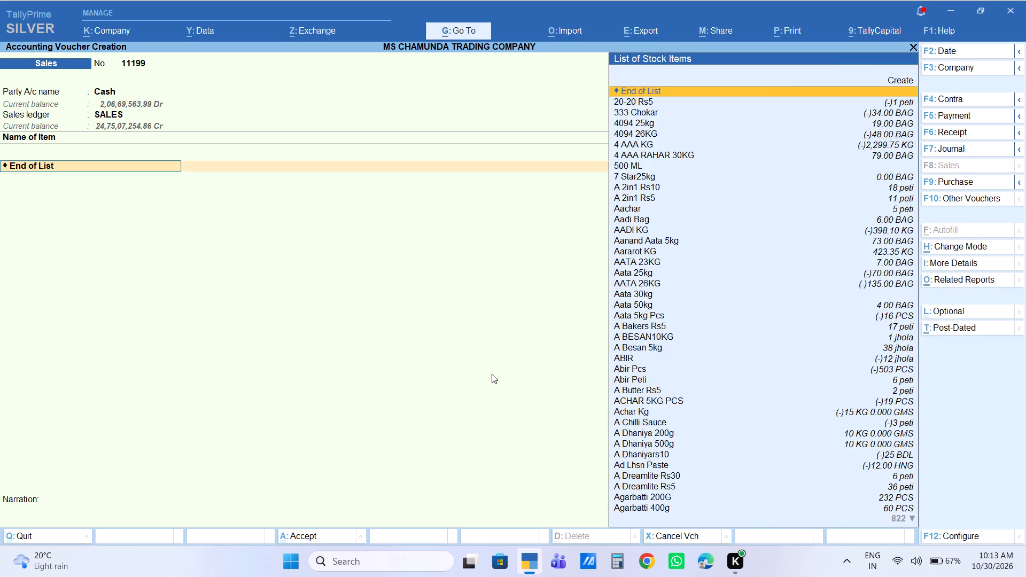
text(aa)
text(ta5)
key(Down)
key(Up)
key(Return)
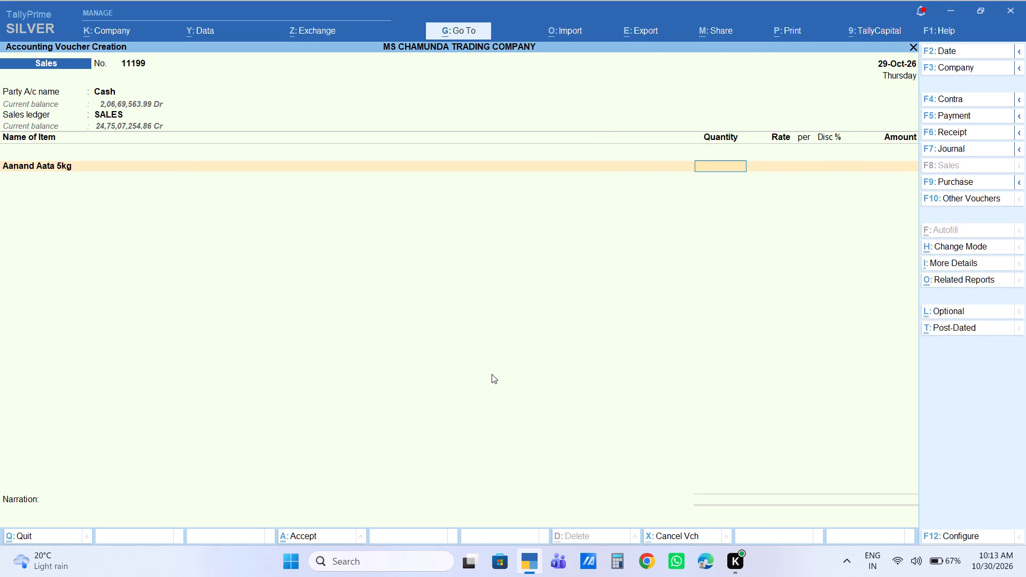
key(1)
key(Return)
key(Return)
key(Return)
key(Return)
key(Return)
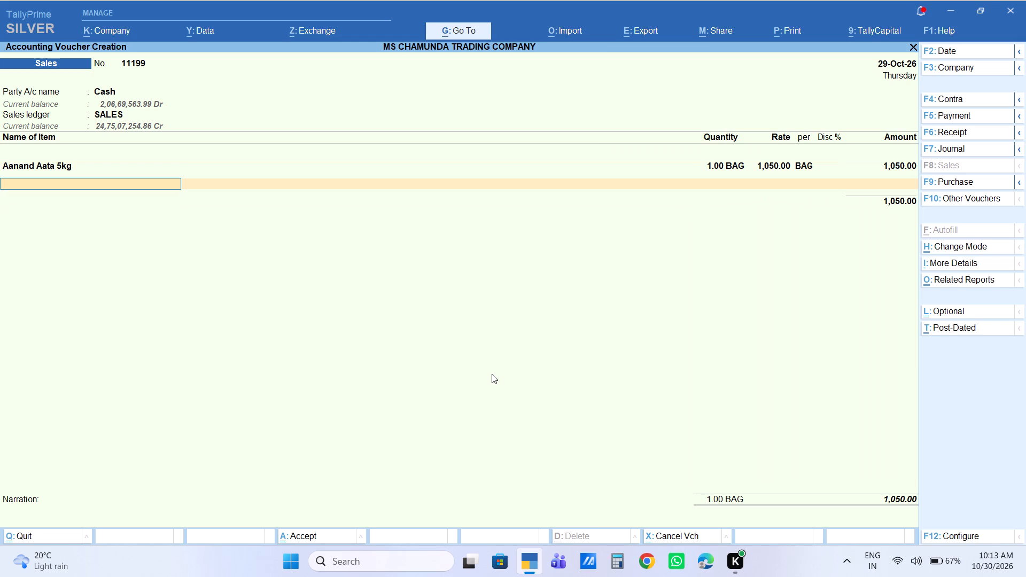
Add the stock item KAMDHENU 25KG with quantity 2 BAG and an amount of 1700.
text(kamdh)
key(Return)
key(2)
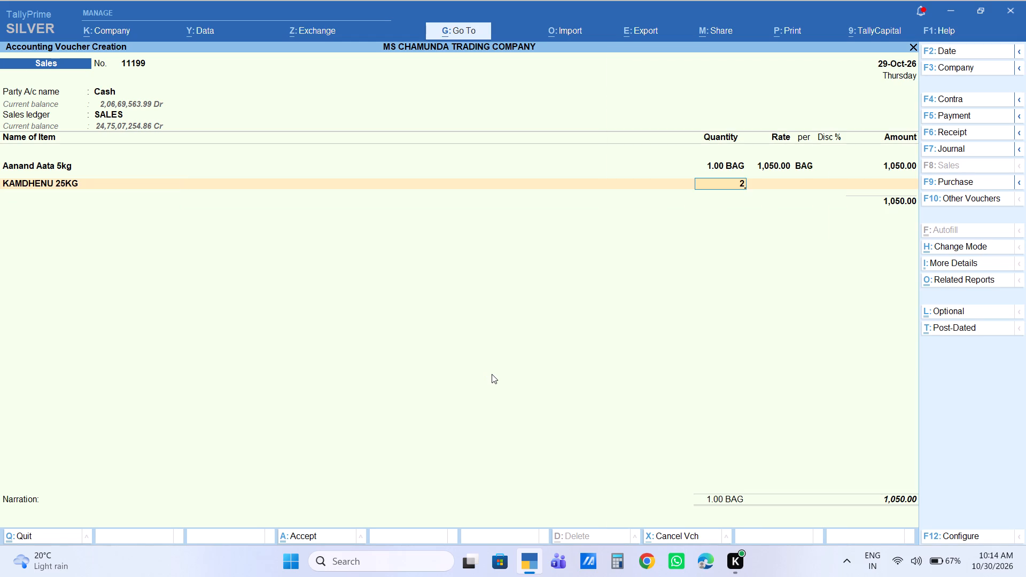
key(Return)
key(Return)
key(Return)
key(Return)
text(1700)
key(Return)
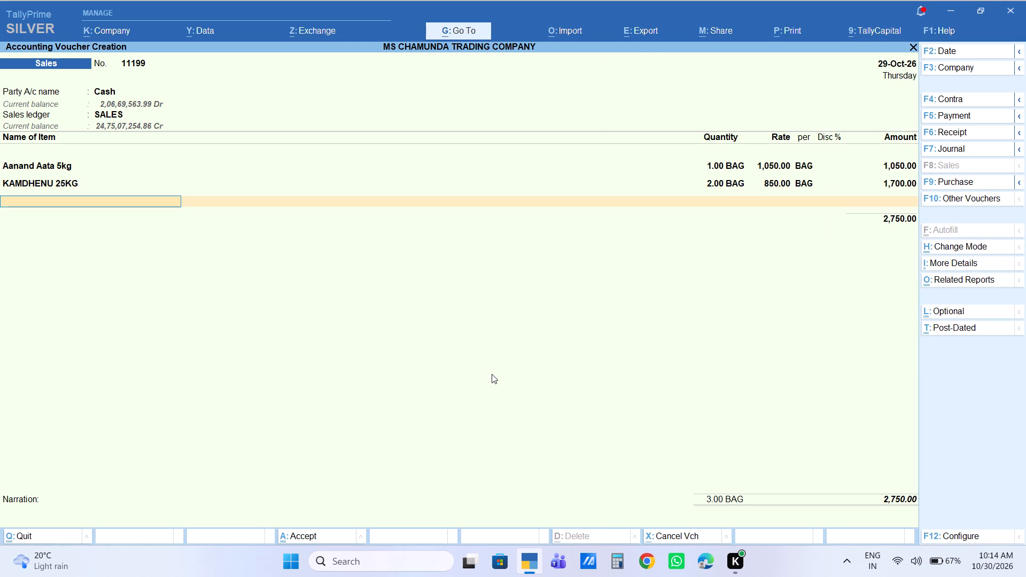
Add the stock item SONAMOTI 20kg with quantity 2 BAG at the default rate.
text(sonamo)
key(Down)
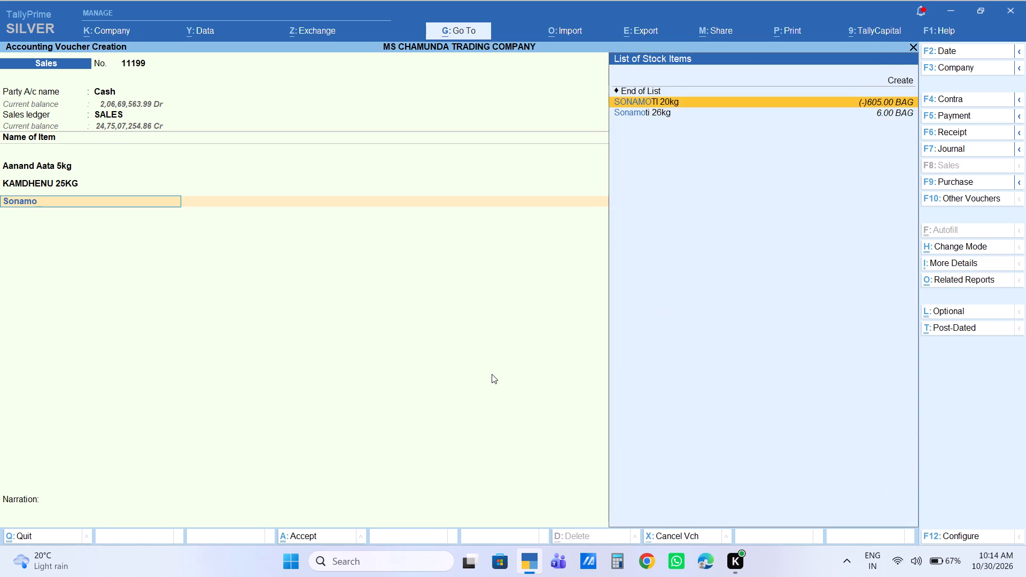
key(Return)
key(2)
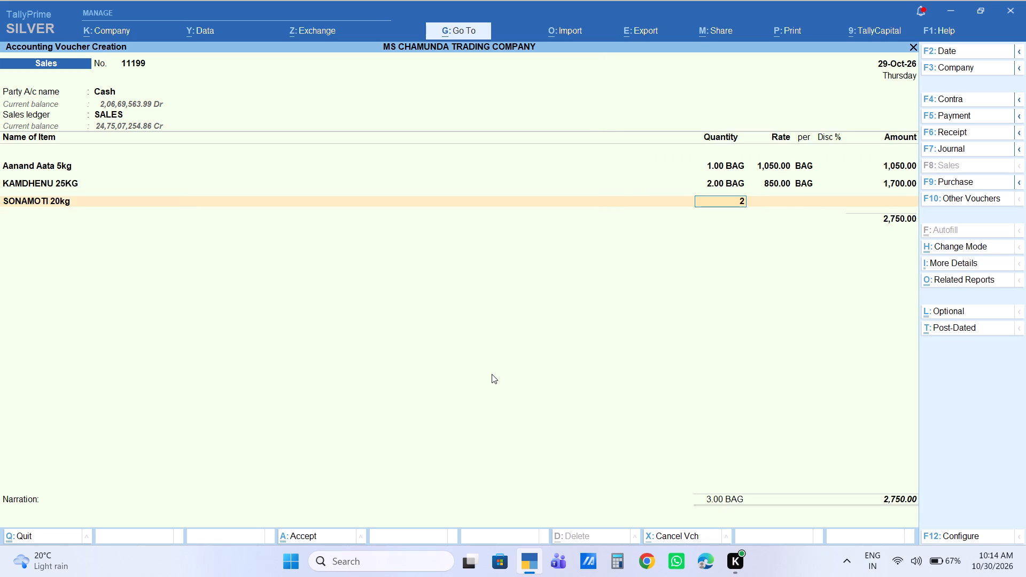
key(Return)
key(Return)
key(Return)
key(Return)
key(Return)
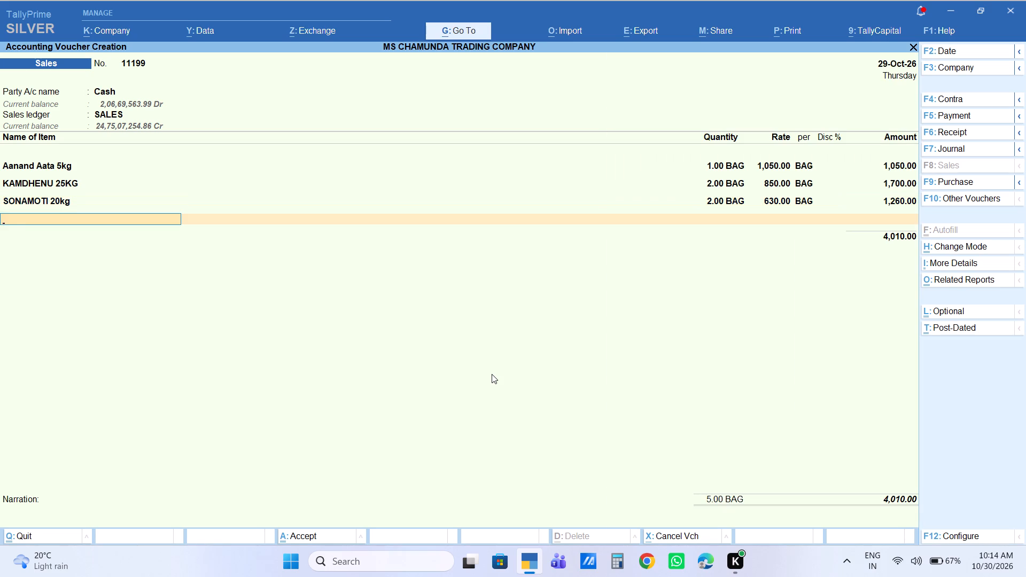
Add the stock item Ratna Miniket25kg with quantity 1 BAG at the default rate.
text(ratna)
key(Down)
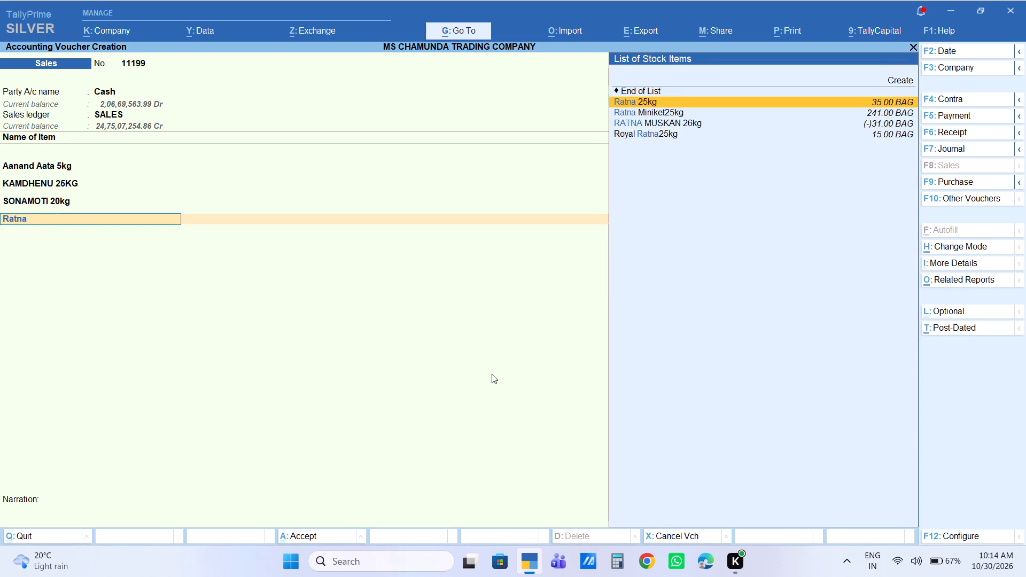
key(Down)
key(Return)
key(1)
key(Return)
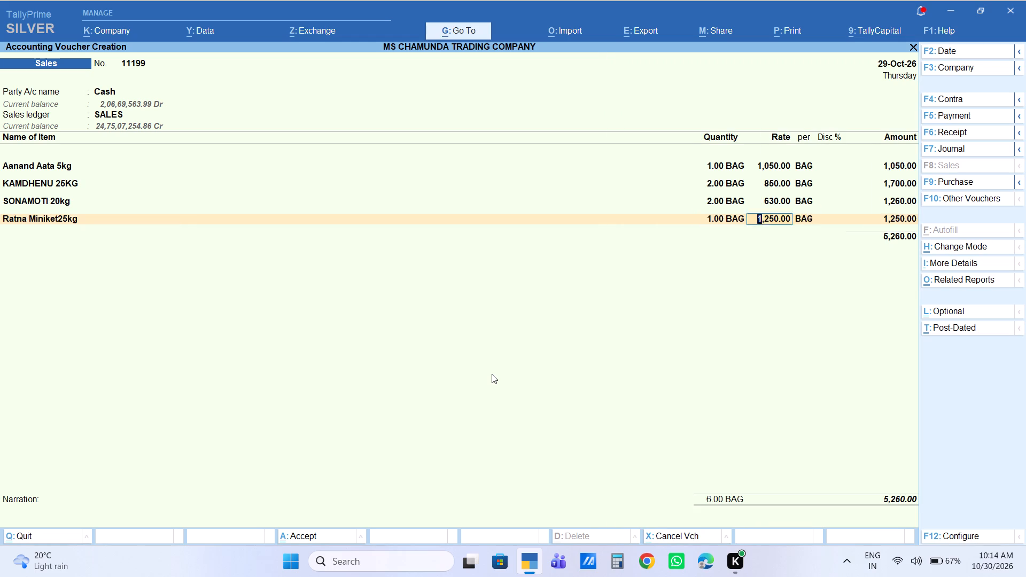
key(Return)
key(Return)
key(Return)
key(Return)
Add the stock item Nepali 1L with quantity 1 peti at the default rate.
text(nepali)
key(Down)
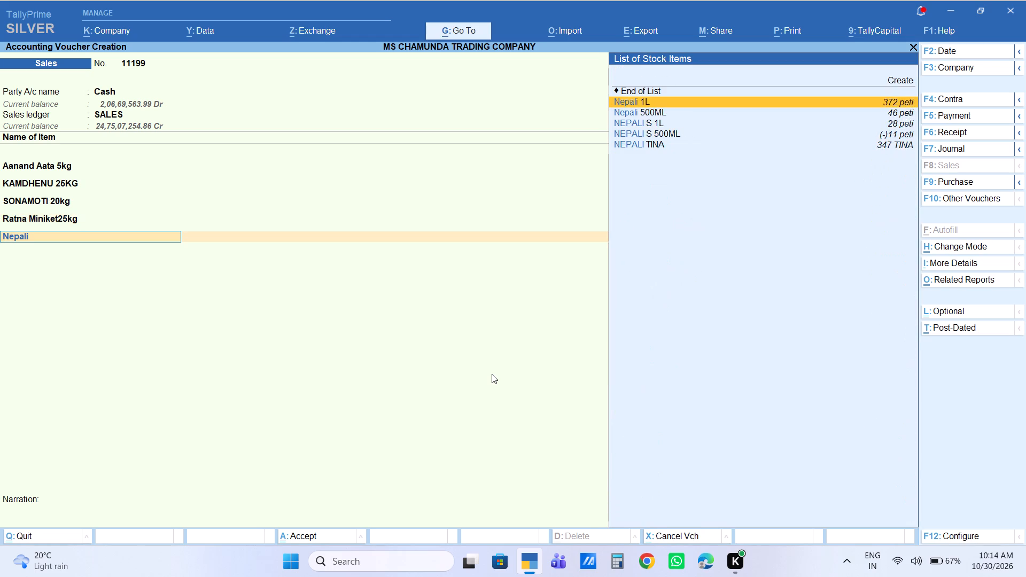
key(Return)
key(1)
key(Return)
key(Return)
key(Return)
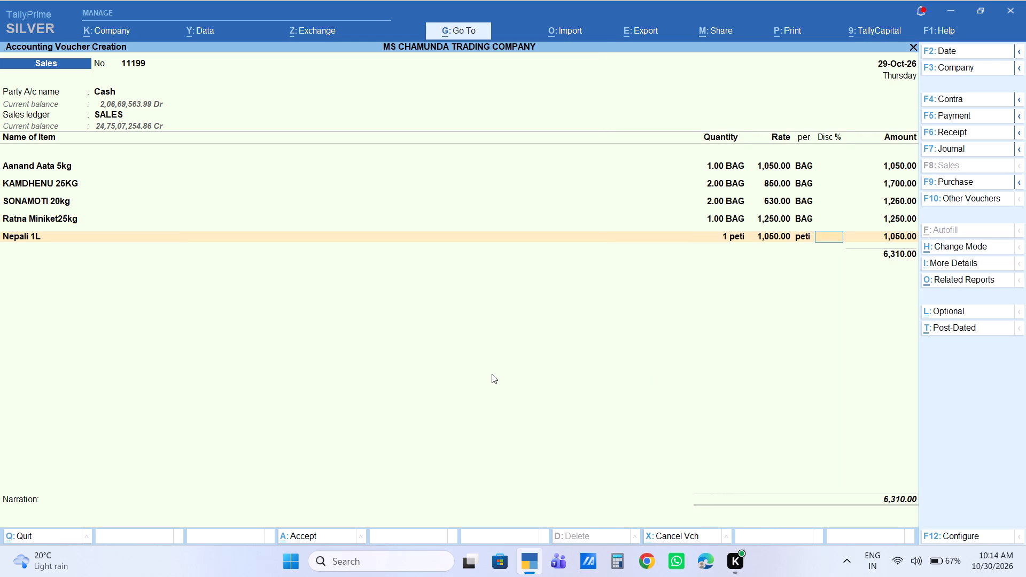
key(Return)
key(Return)
End the item list, add a Labour Charge of 15 and save the sales voucher.
key(Return)
text(la)
key(Return)
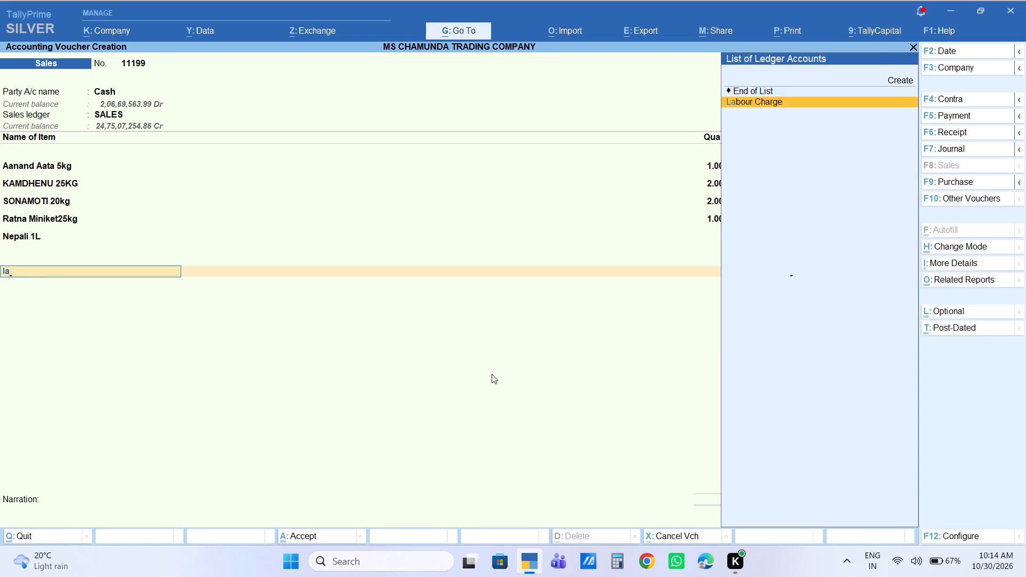
key(Return)
text(15)
key(Return)
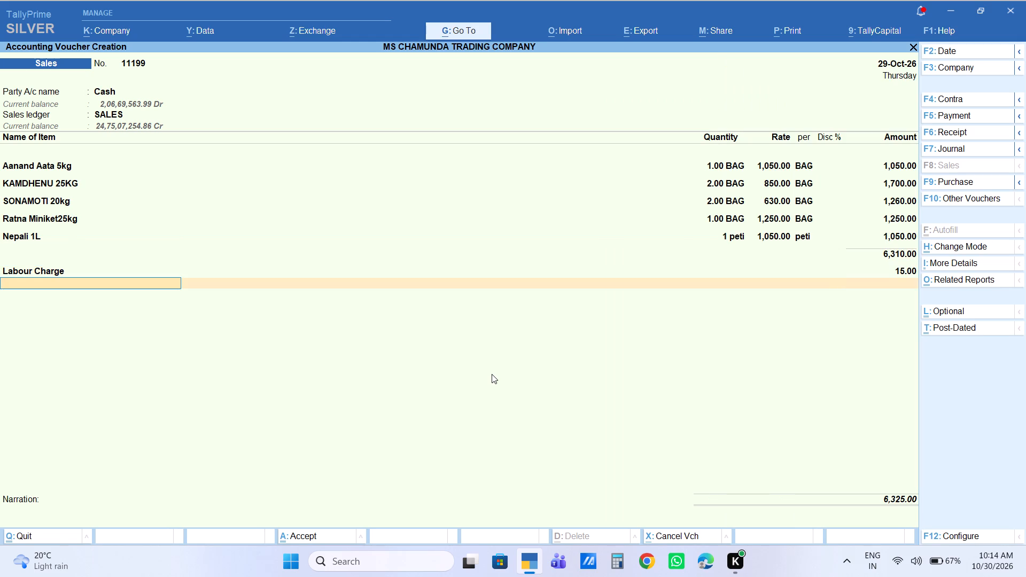
key(Return)
key(Return)
key(Return)
key(Return)
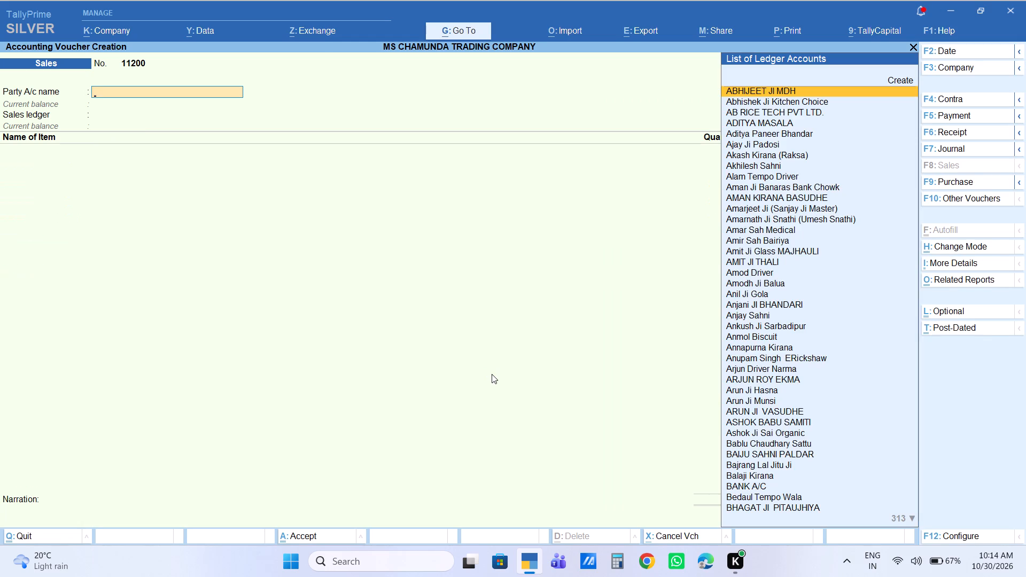
Set the new voucher's party account to Cash, enter the customer's name as buyer in the party details and keep SALES as the sales ledger.
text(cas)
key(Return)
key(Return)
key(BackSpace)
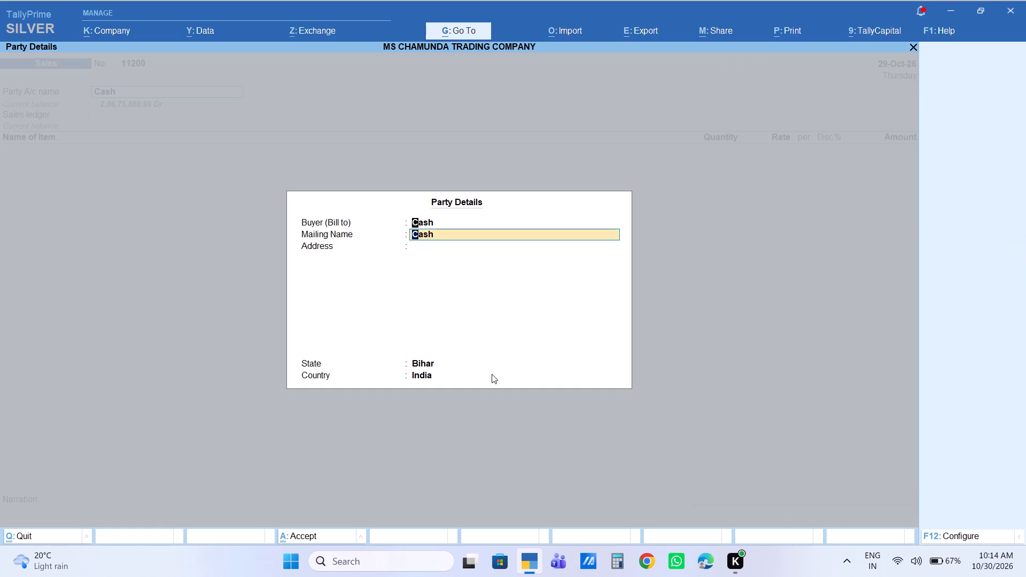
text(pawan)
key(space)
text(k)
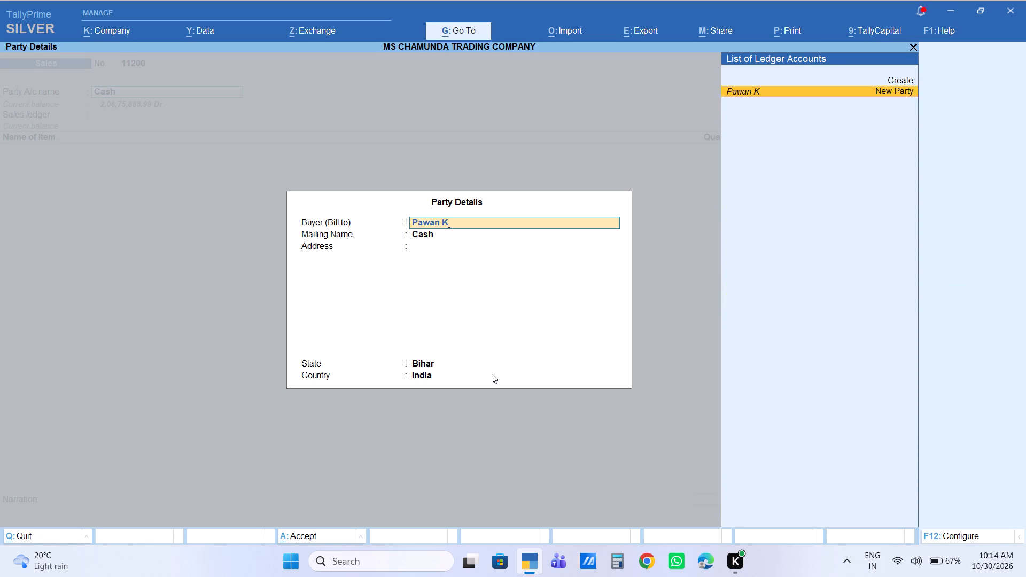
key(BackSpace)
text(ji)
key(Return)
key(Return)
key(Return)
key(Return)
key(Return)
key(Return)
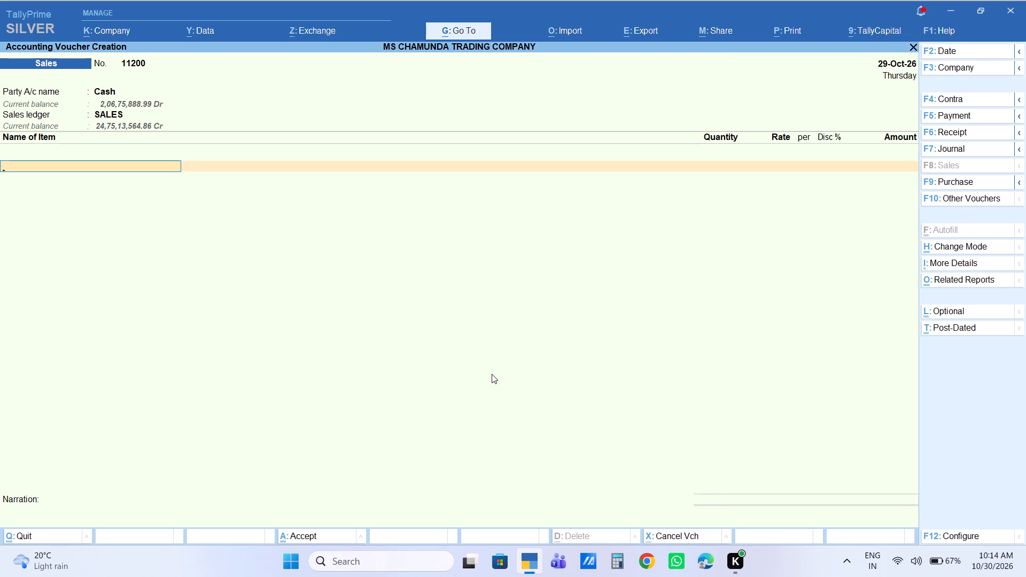
Add the stock item GOOD LITE500G with quantity 2 BAG and an amount of 420.
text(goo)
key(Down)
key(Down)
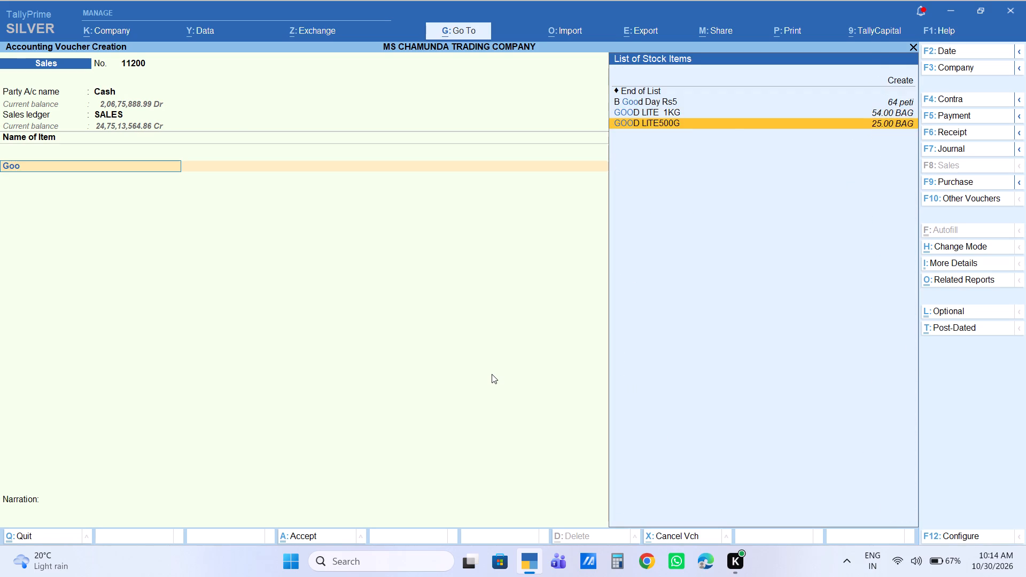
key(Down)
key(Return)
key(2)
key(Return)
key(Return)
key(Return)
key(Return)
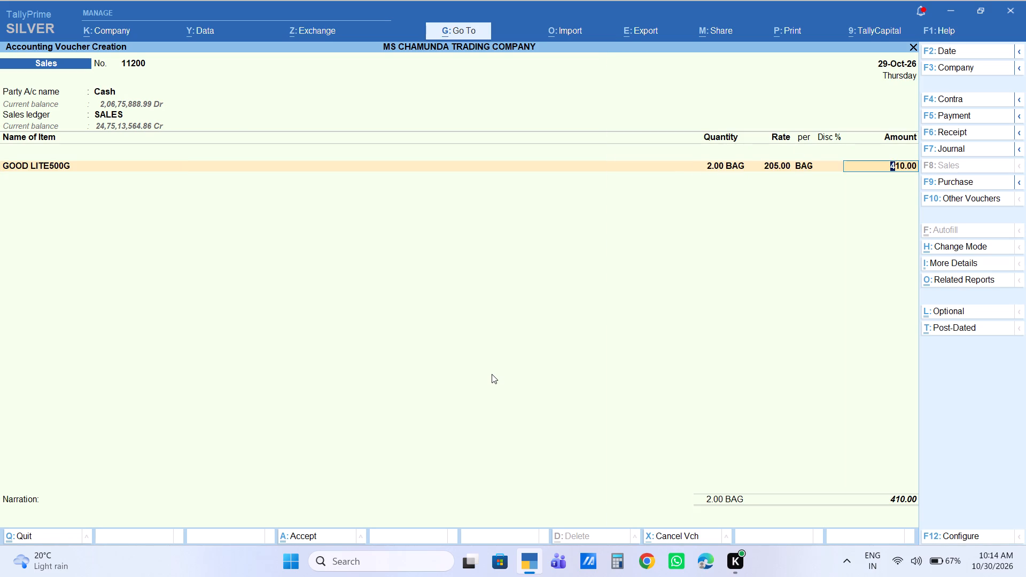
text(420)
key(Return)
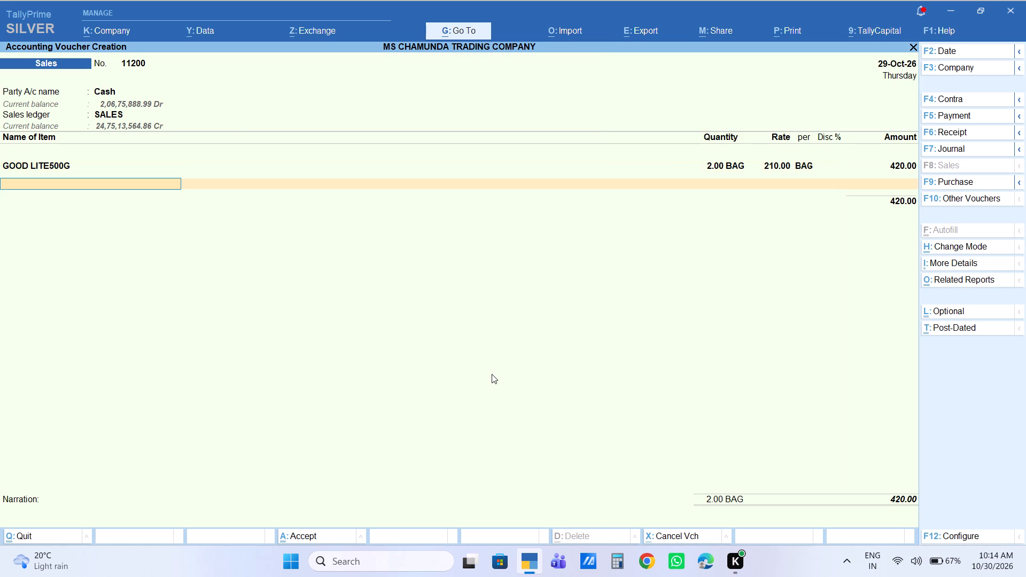
Add the stock item Hari Priya Chokar with quantity 5 BAG and an amount of 5000.
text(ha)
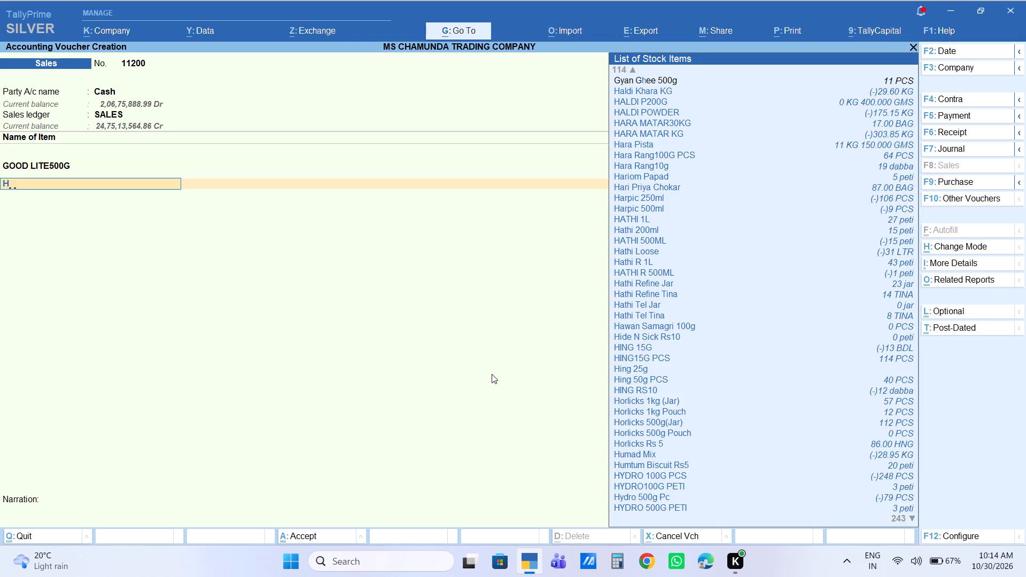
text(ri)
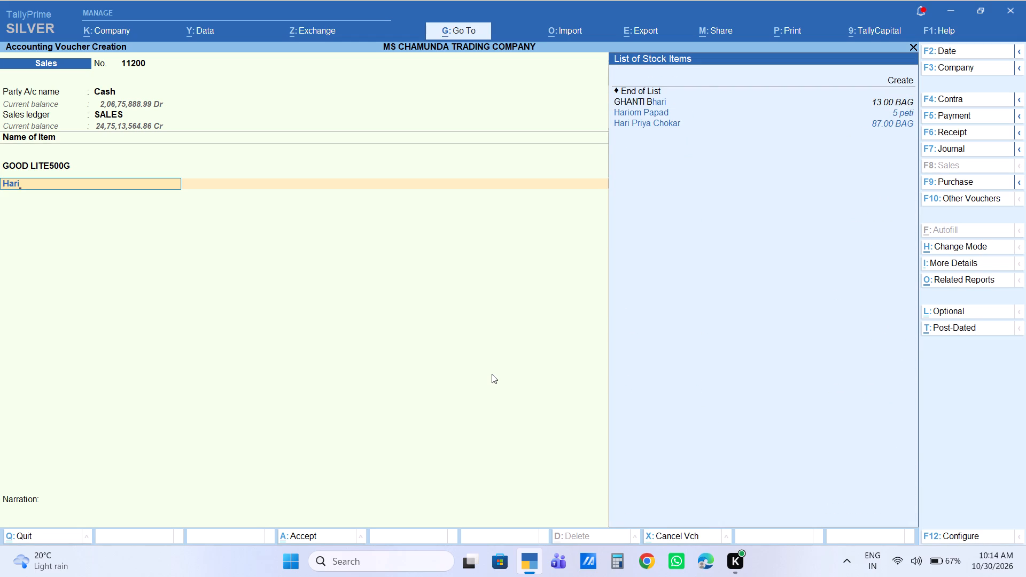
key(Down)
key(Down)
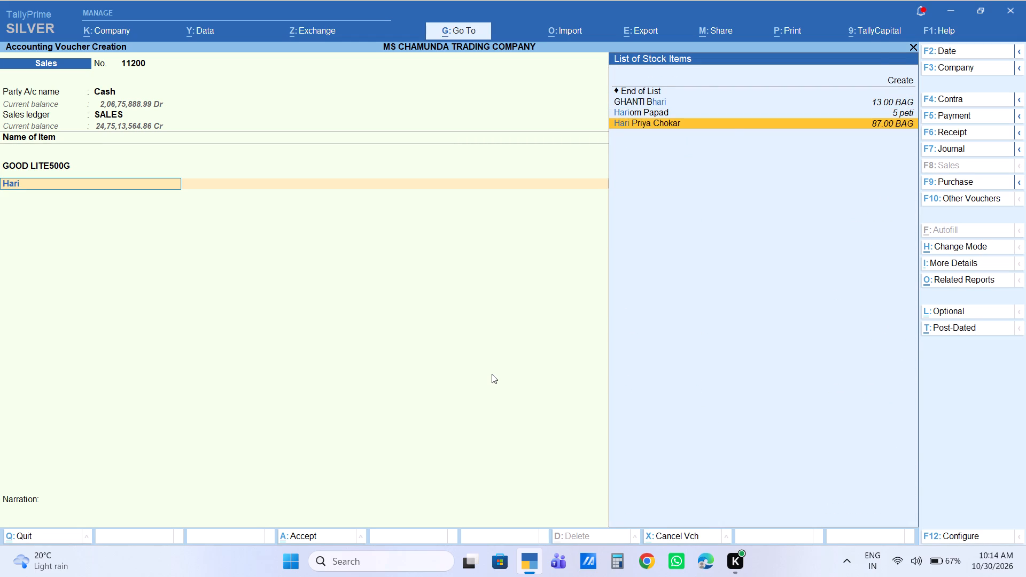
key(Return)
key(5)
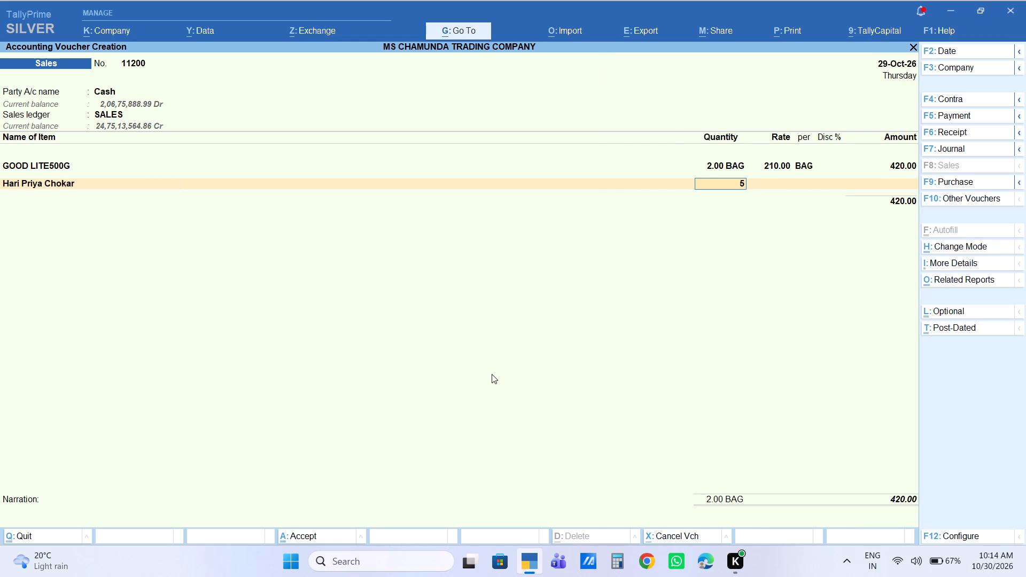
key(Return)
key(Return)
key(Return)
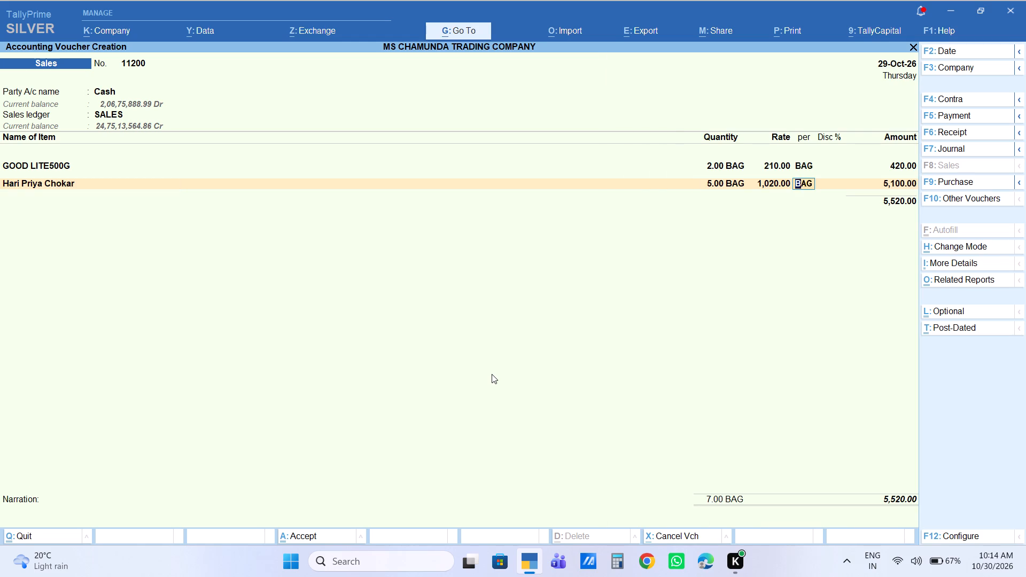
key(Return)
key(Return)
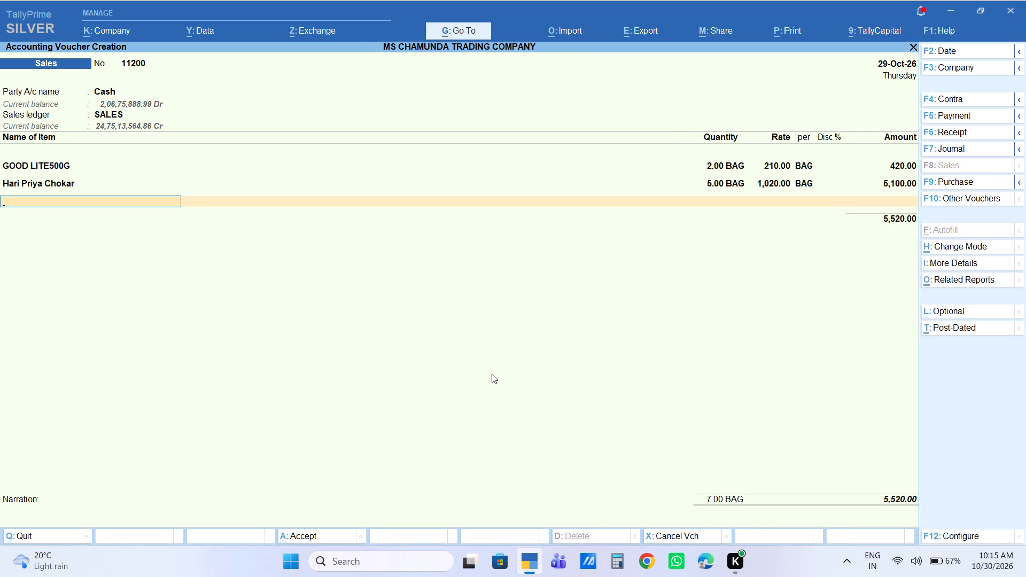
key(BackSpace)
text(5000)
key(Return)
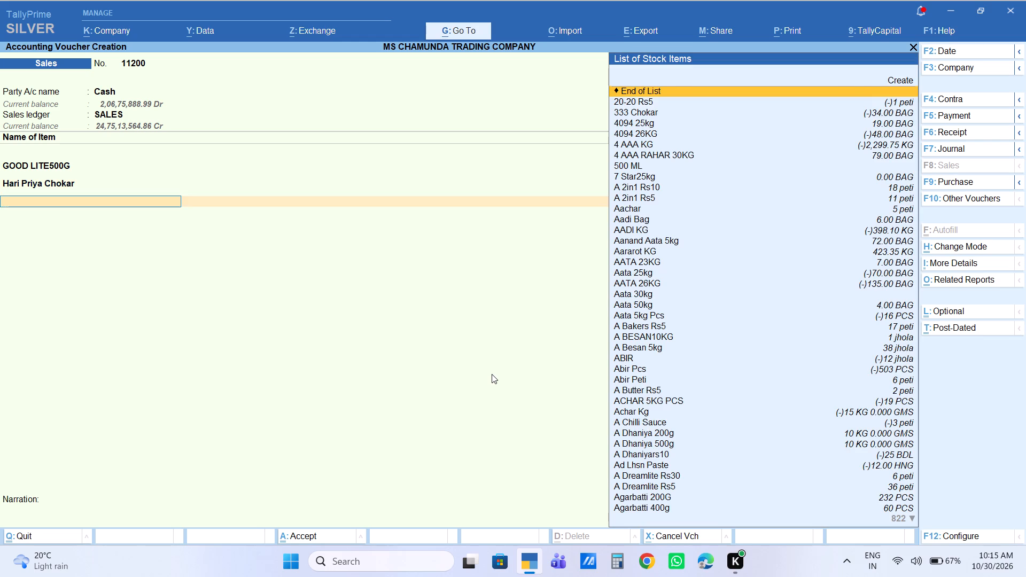
Add the stock item Sahnai Tina with quantity 2 TINA at the default rate.
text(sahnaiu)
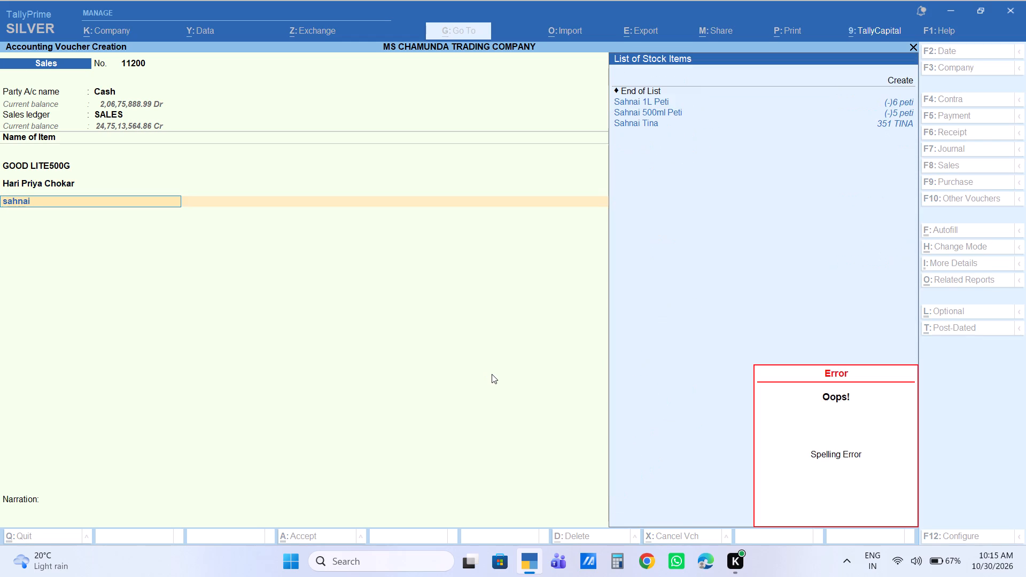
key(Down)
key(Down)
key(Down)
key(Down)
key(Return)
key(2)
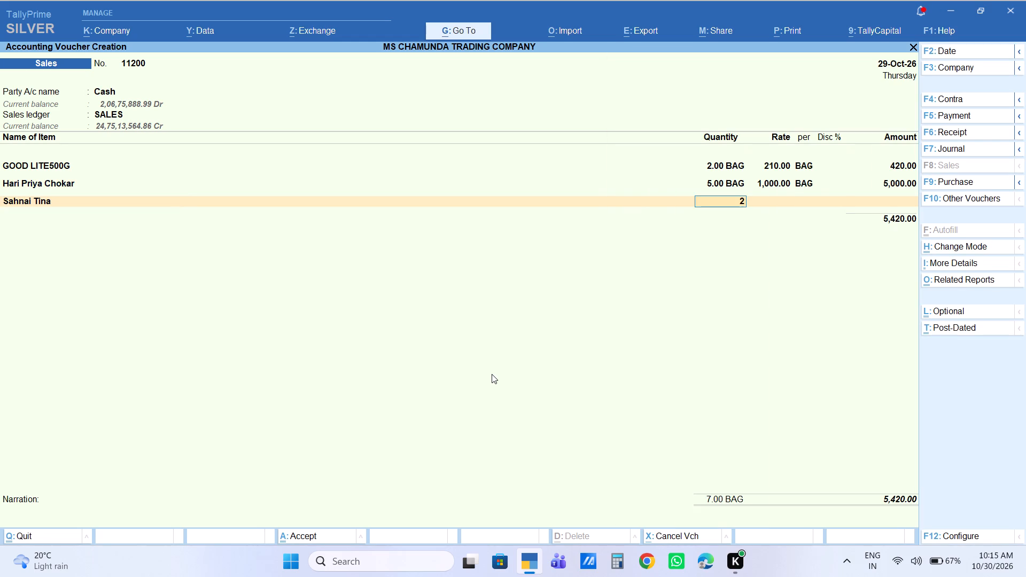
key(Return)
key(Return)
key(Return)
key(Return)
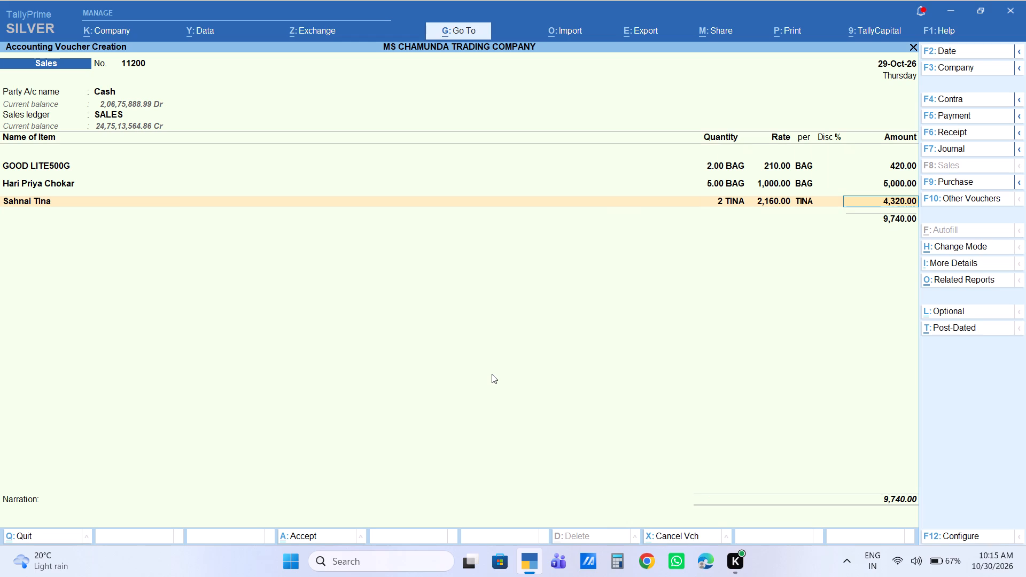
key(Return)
End the item list, add a Labour Charge of 30 and save the sales voucher.
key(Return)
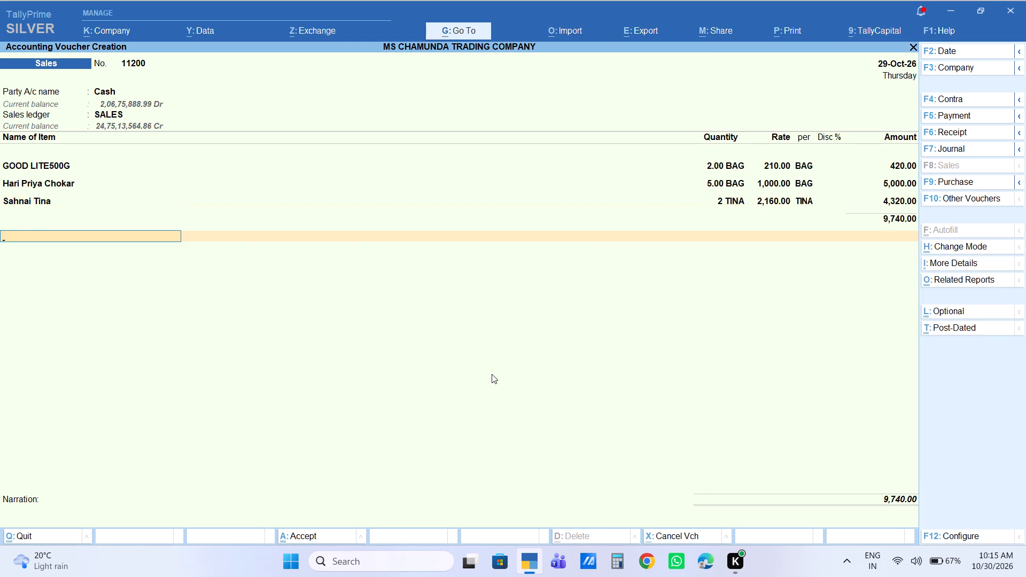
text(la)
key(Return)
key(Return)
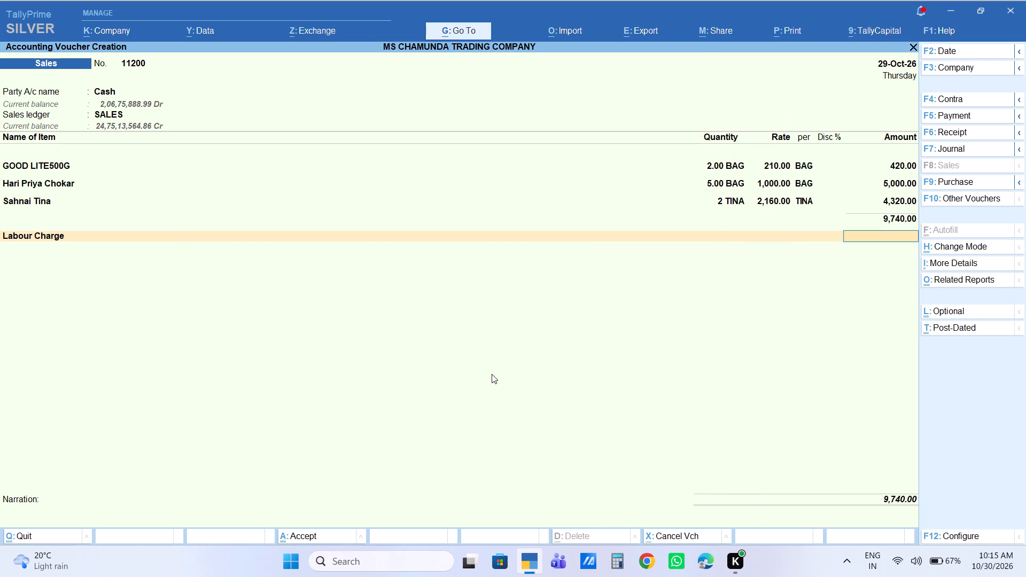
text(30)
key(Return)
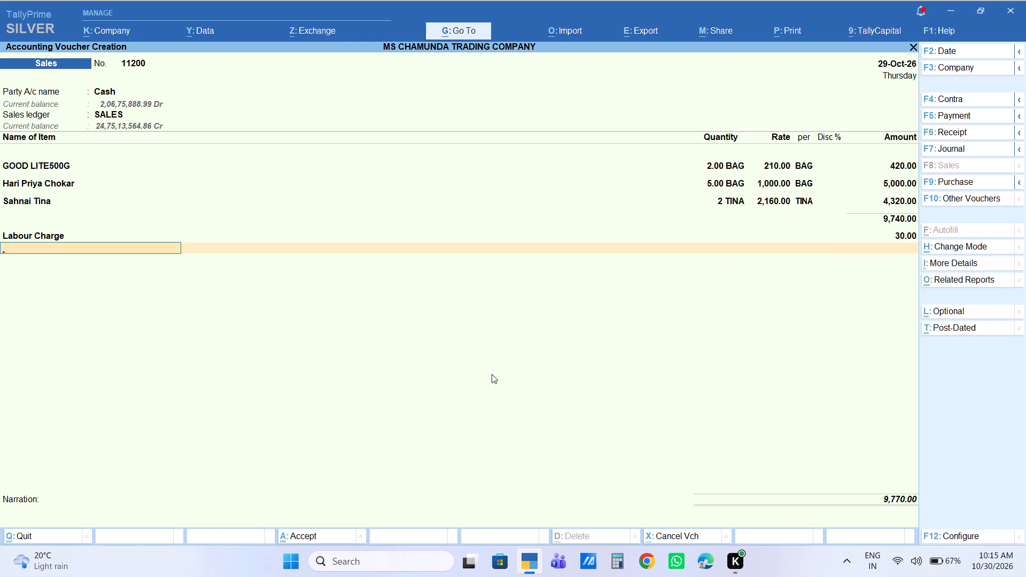
key(Return)
key(Return)
key(Return)
key(Return)
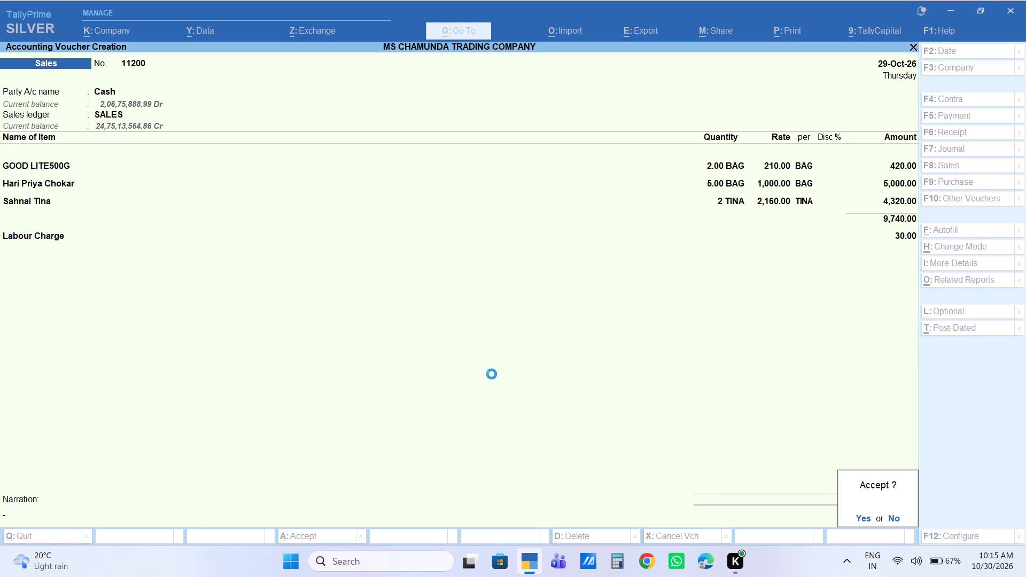
Set the new voucher's party account to Cash, keeping the default party details and SALES as the sales ledger.
text(cas)
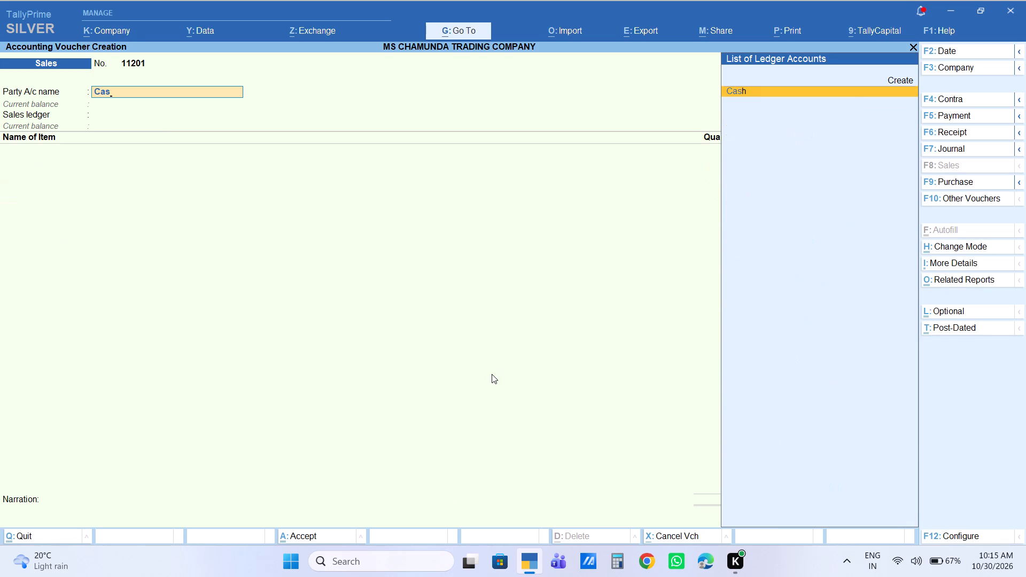
key(Return)
key(Return)
key(Return)
key(Return)
key(Return)
key(Return)
Add the stock item Dhamal Surf 1kg with quantity 1 BAG and an amount of 1450.
text(dhama)
key(Down)
key(Return)
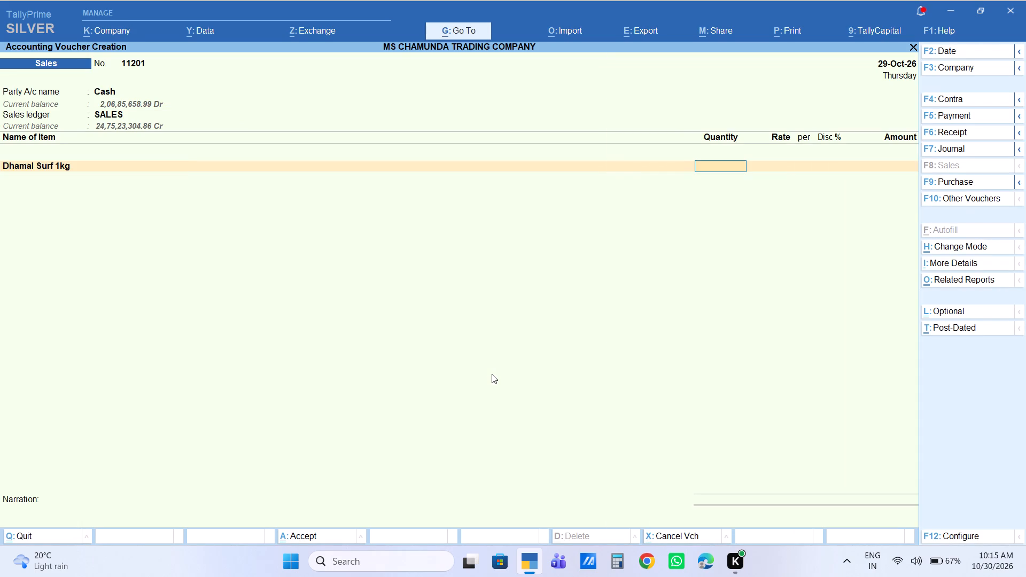
key(1)
key(Return)
key(Return)
key(Return)
key(Return)
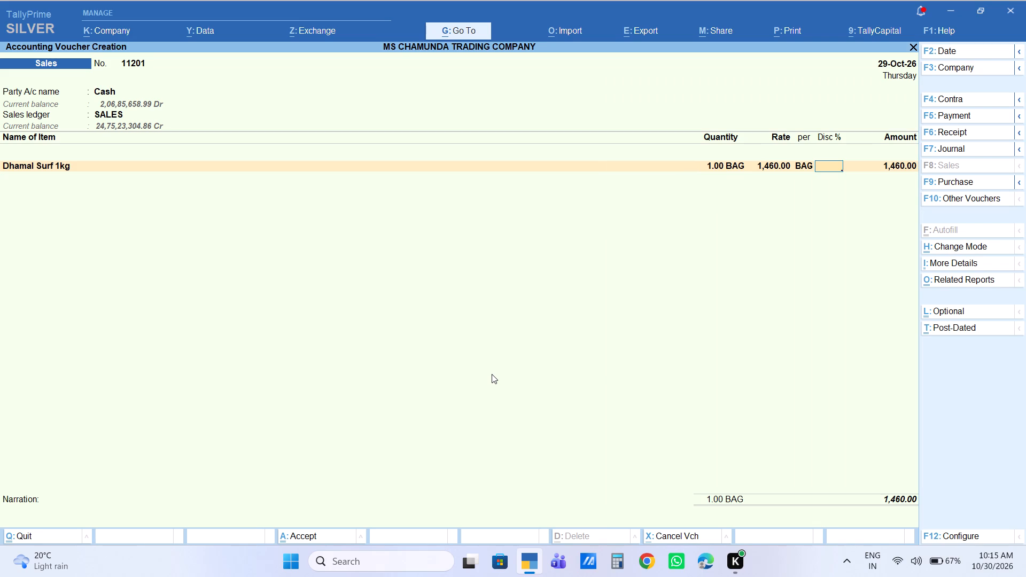
text(1450)
key(Return)
End the item list and save the sales voucher without a labour charge.
key(Return)
key(Return)
key(Return)
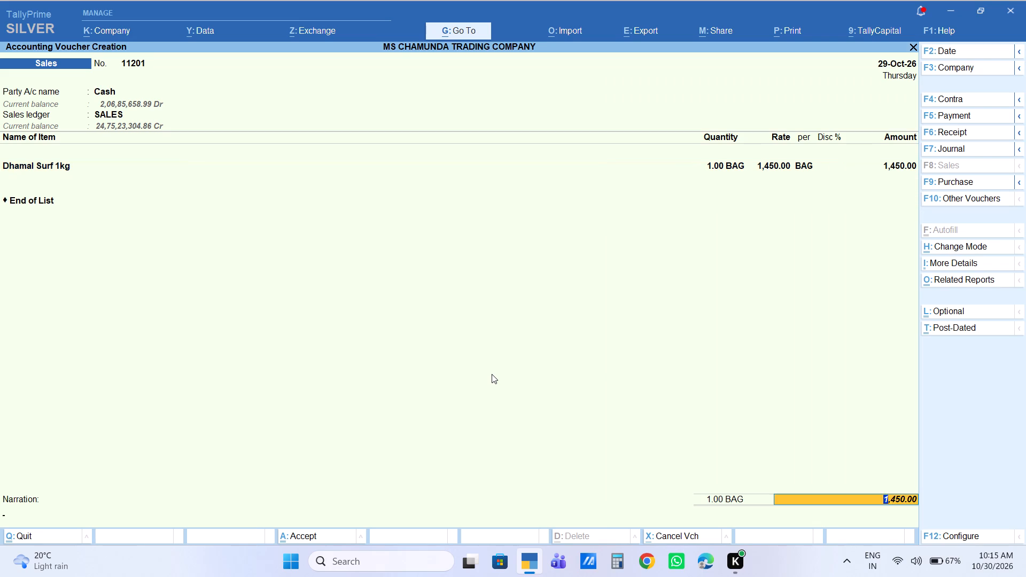
key(Return)
key(Return)
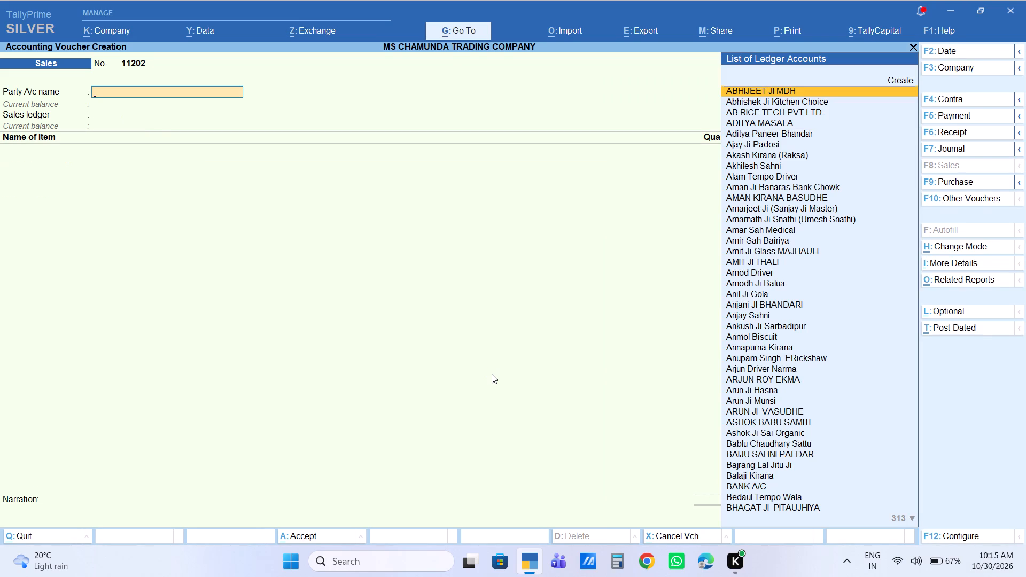
Set the next voucher's party account to Cash, keeping the default party details and SALES as the sales ledger.
text(cas)
key(Return)
key(Return)
key(Return)
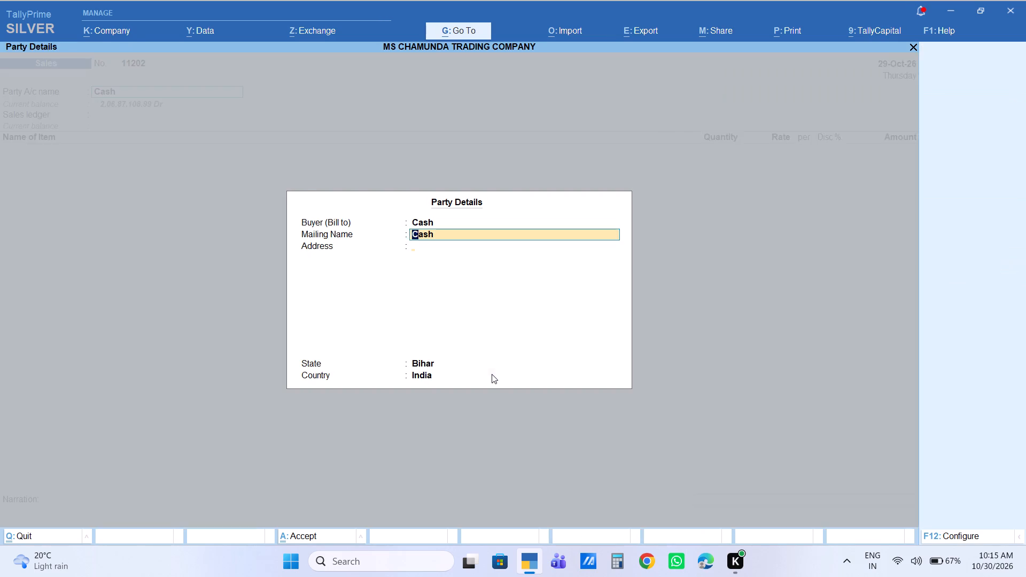
key(Return)
key(Return)
key(Return)
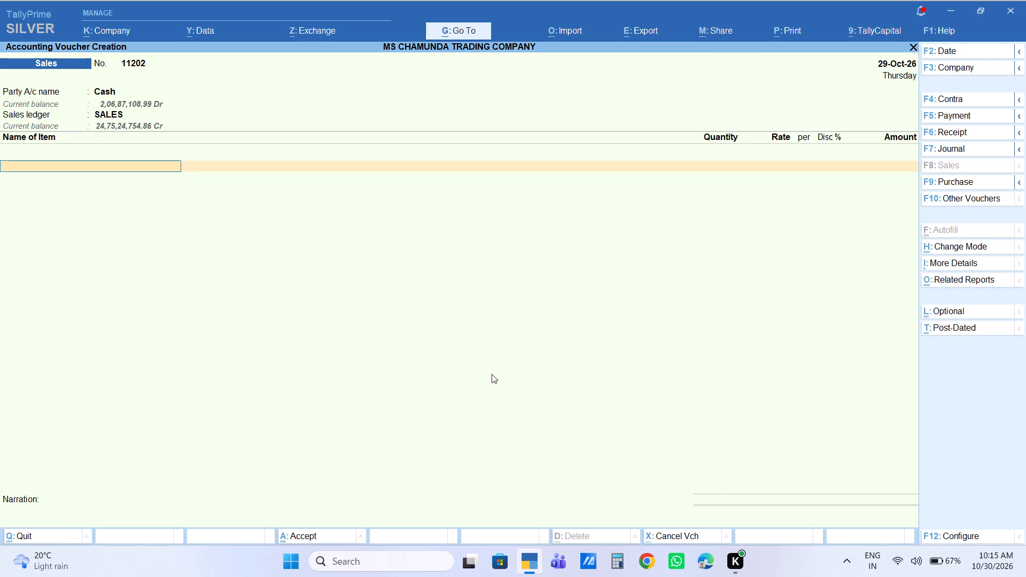
Add the stock item SANVI 500ML with quantity 3 peti, keeping its default rate and amount.
text(sanvi50)
key(Return)
key(3)
key(Return)
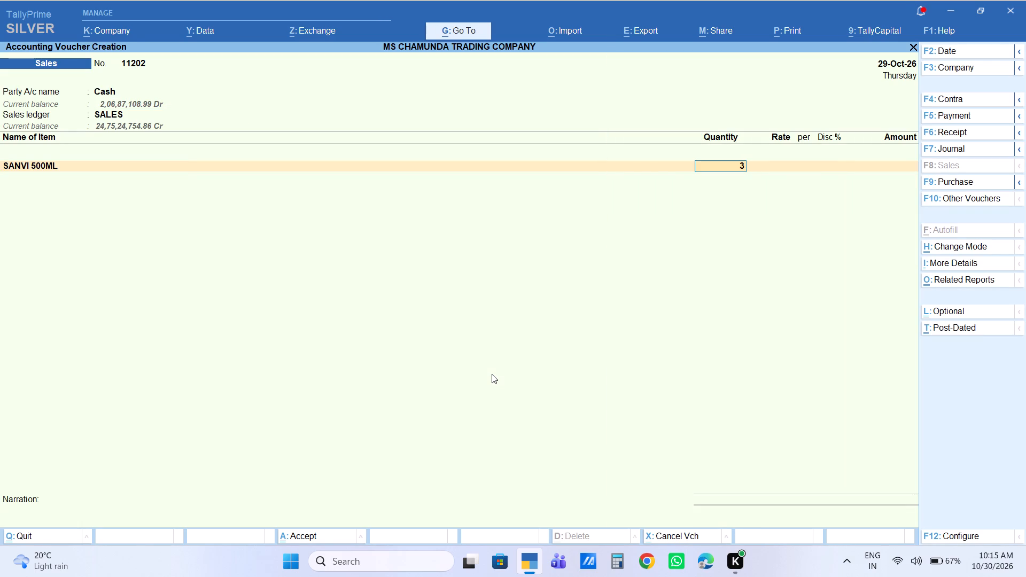
key(Return)
key(Return)
key(Return)
key(Return)
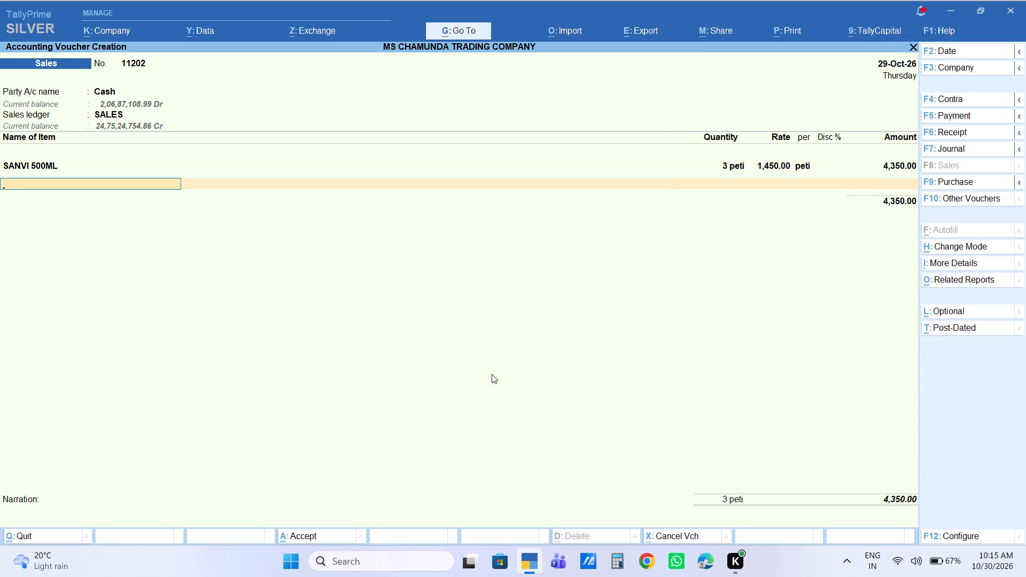
Add the stock item Sanvi 1L Peti with quantity 5 peti and an amount of 7200.
text(sanvi)
key(Down)
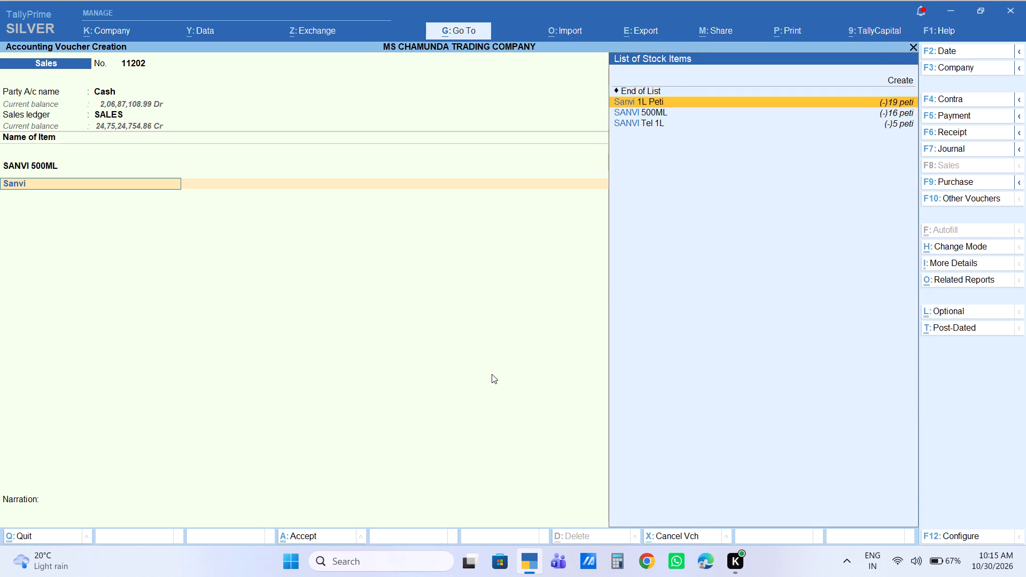
key(Return)
key(5)
key(Return)
key(Return)
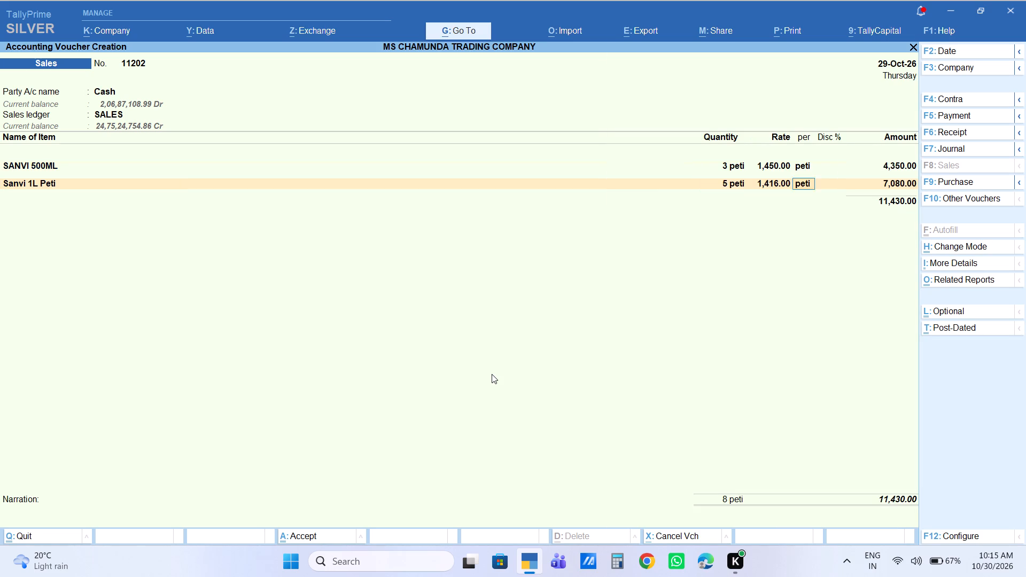
key(Return)
key(Return)
text(7200)
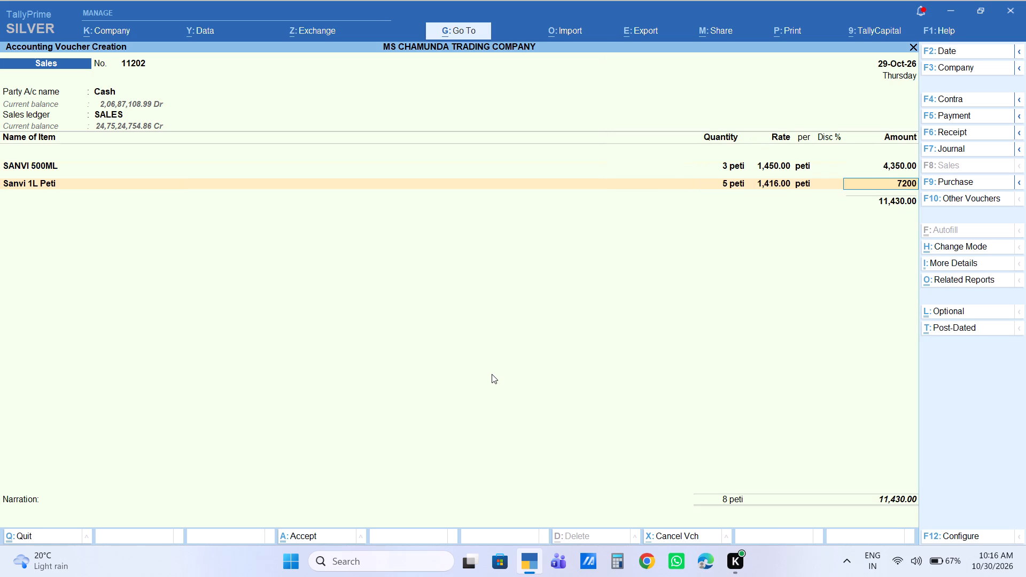
key(Return)
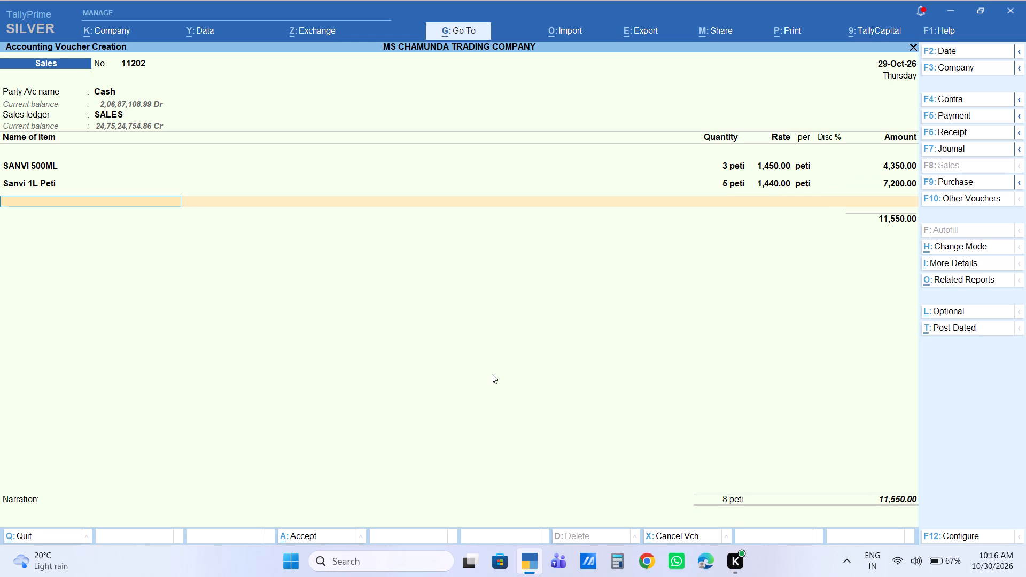
Add the stock item BAKING 500G PCS with quantity 6 PCS, keeping its default rate and amount.
text(baki)
key(Down)
key(Down)
key(Down)
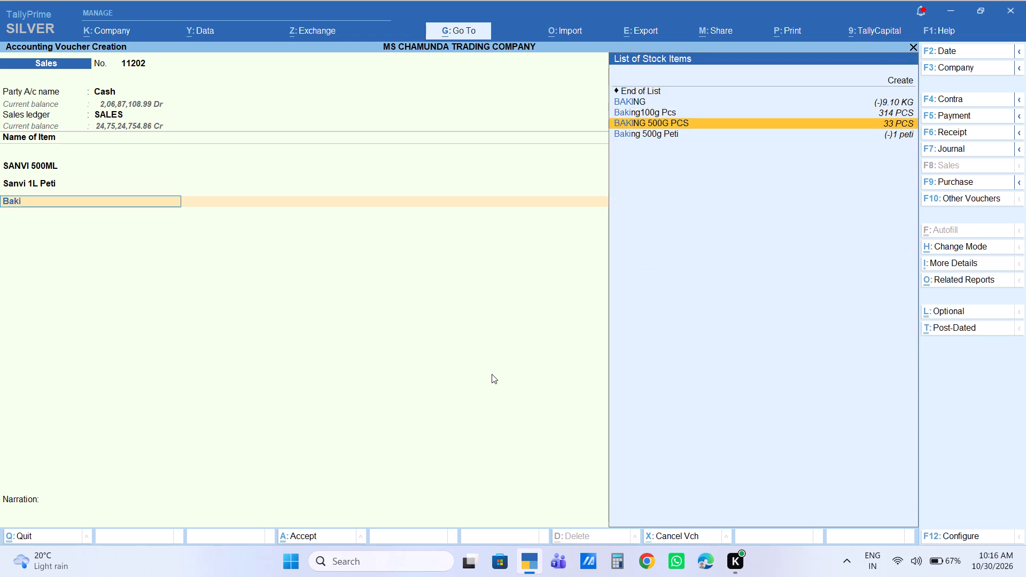
key(Return)
key(6)
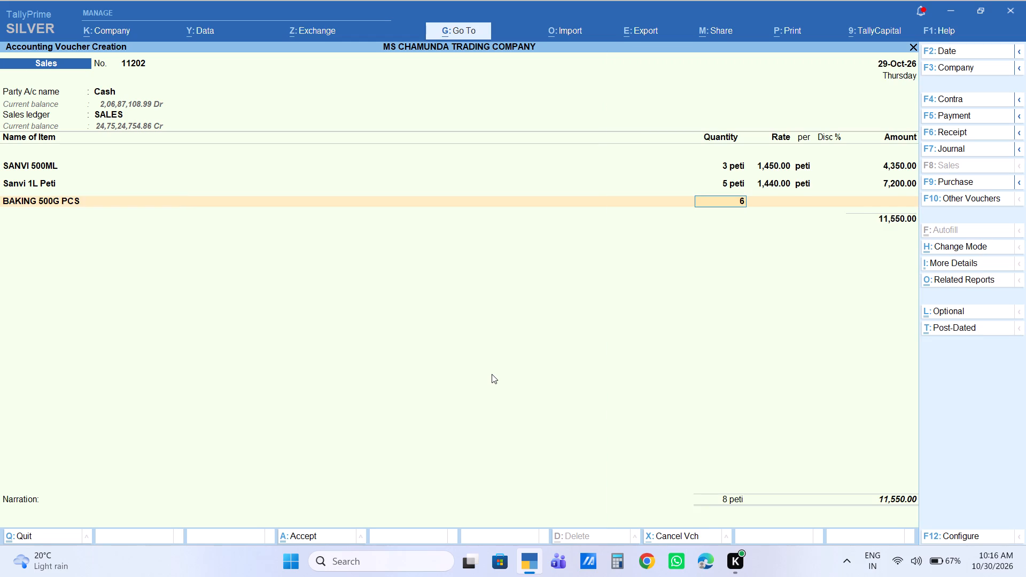
key(Return)
key(Return)
key(Return)
key(Return)
key(Return)
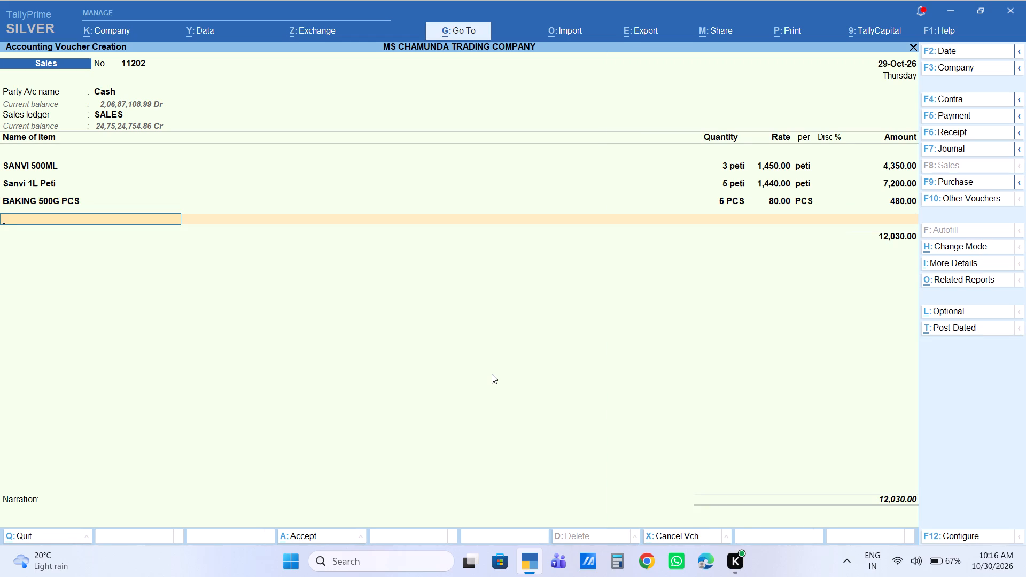
Add the stock item LADOO DANA with quantity 10 KG and an amount of 900.
text(ladoo)
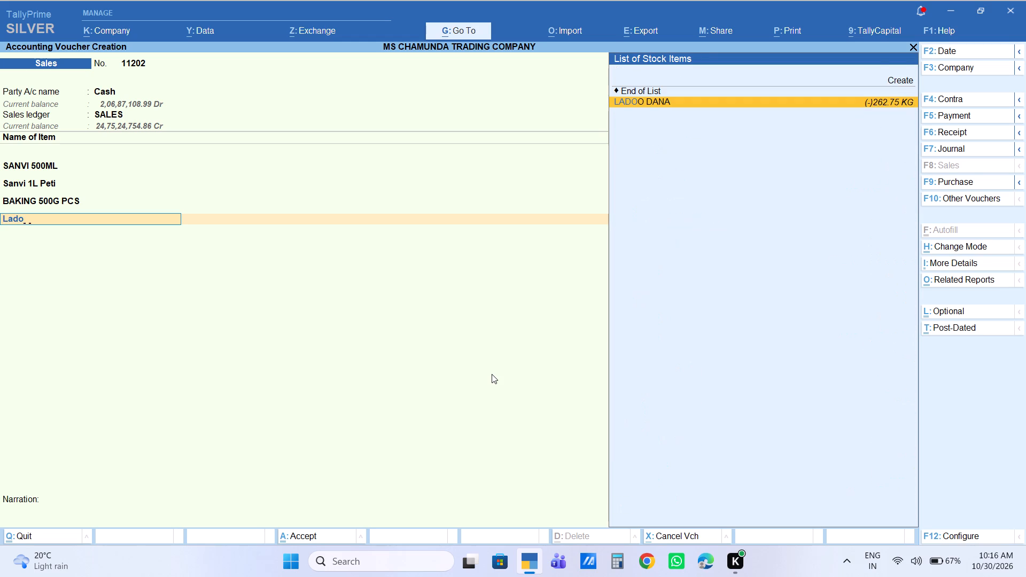
key(Return)
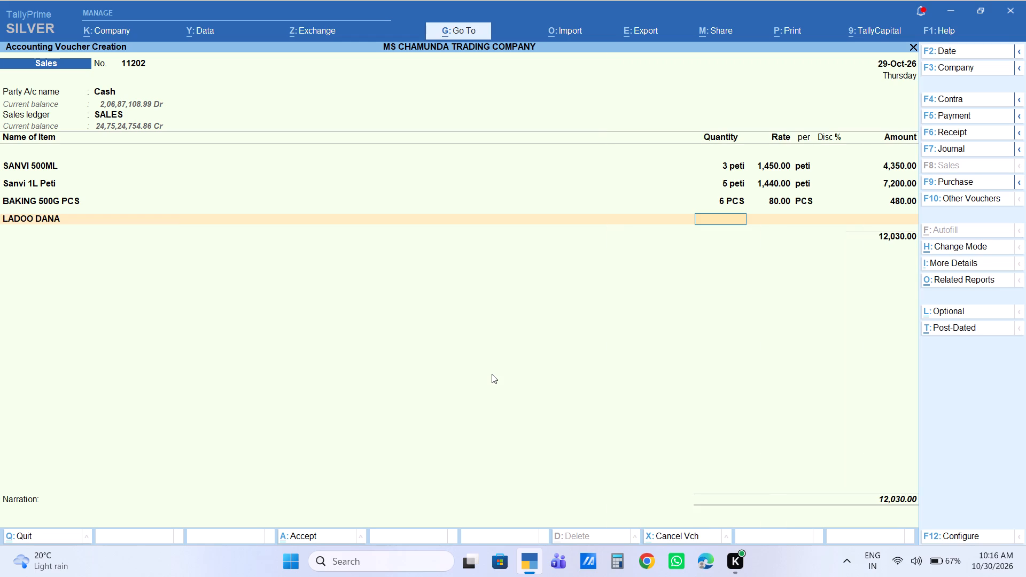
text(10)
key(Return)
key(Return)
key(Return)
key(Return)
text(900)
key(Return)
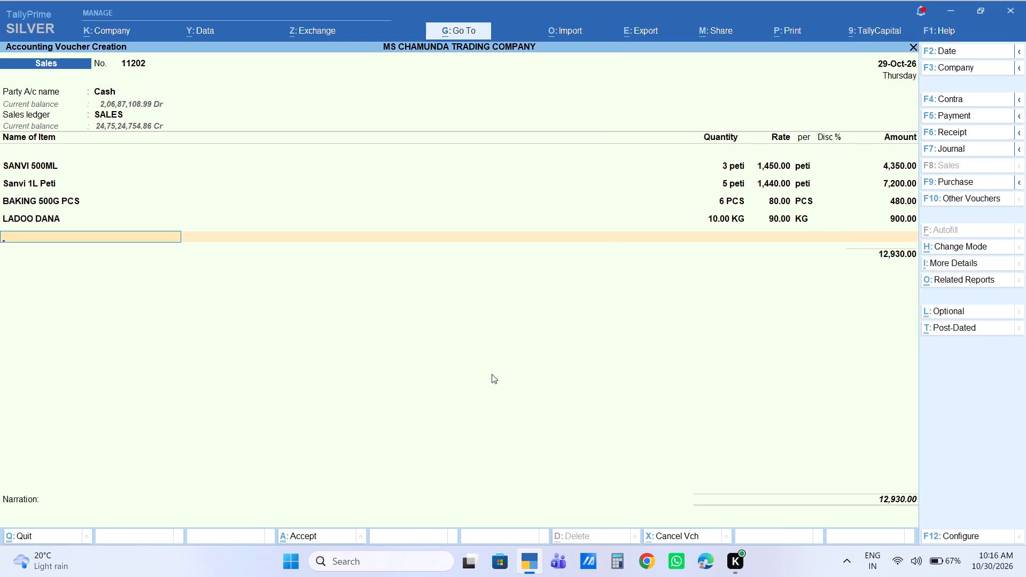
Add the stock item SODA KG with quantity 5 KG and an amount of 360.
text(soda)
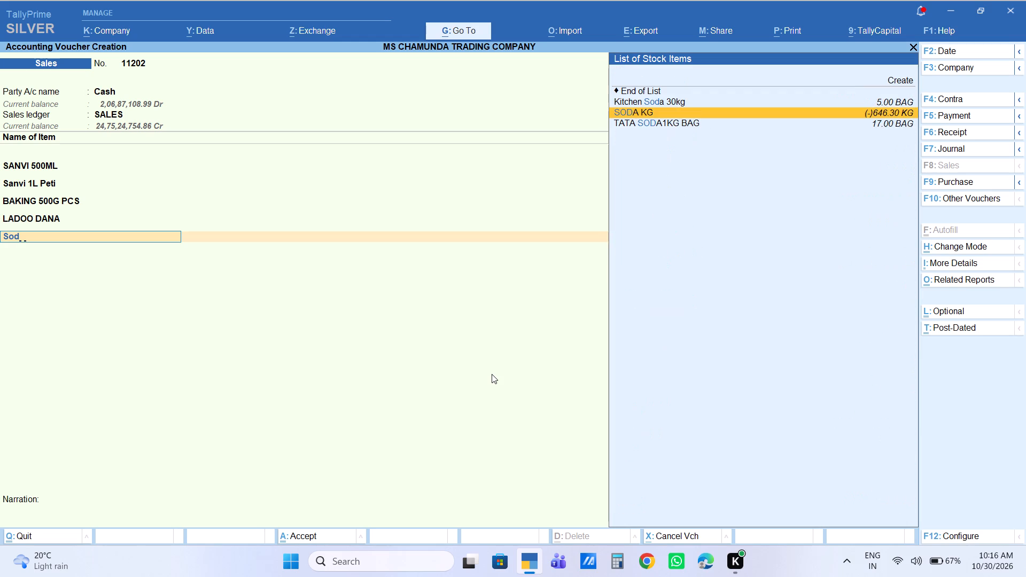
key(Return)
key(5)
key(Return)
key(Return)
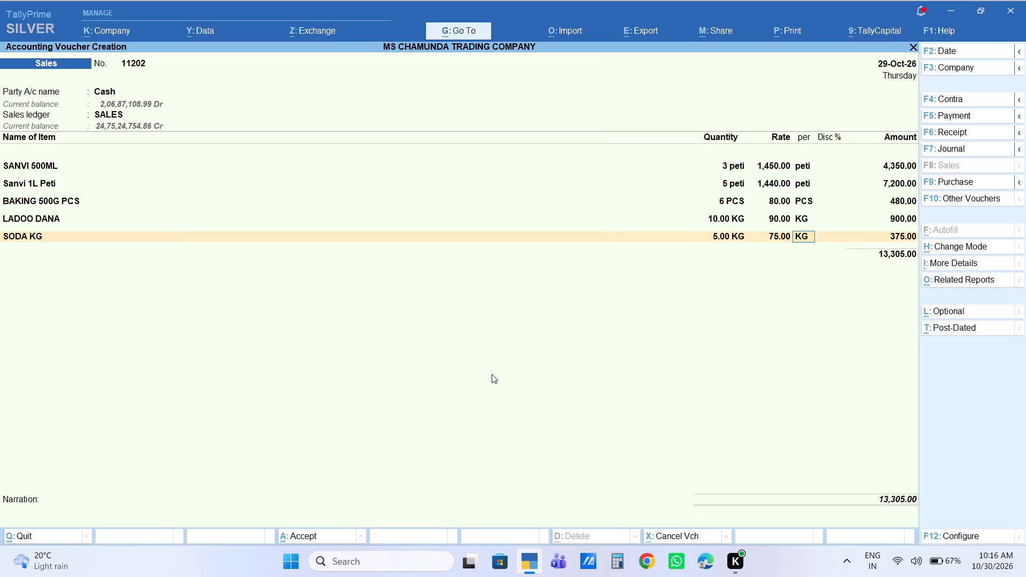
key(Return)
key(Return)
text(360)
key(Return)
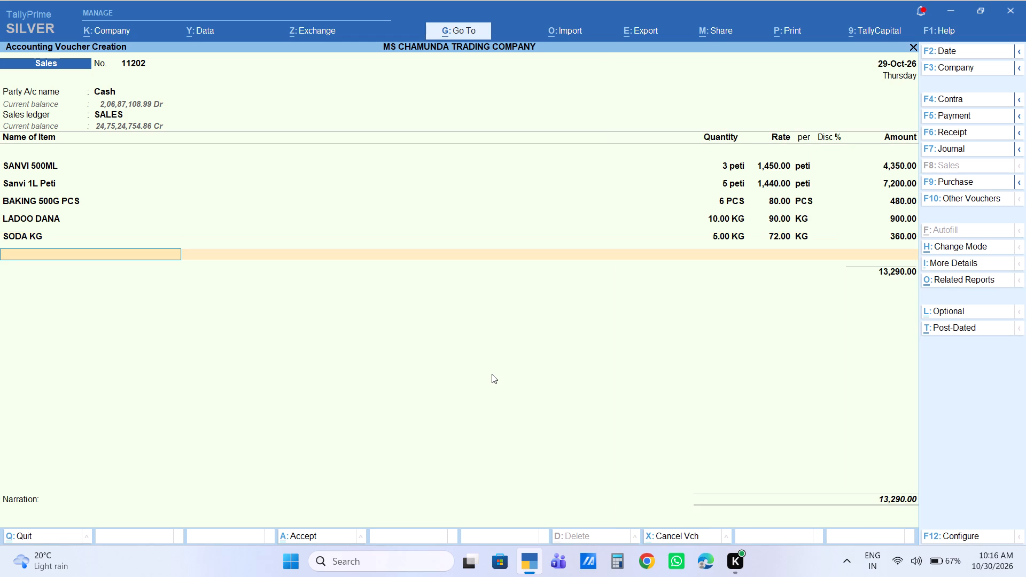
Add the stock item Chhaliya Kasaili with quantity 1 KG and an amount of 580.
text(chha)
key(Return)
key(1)
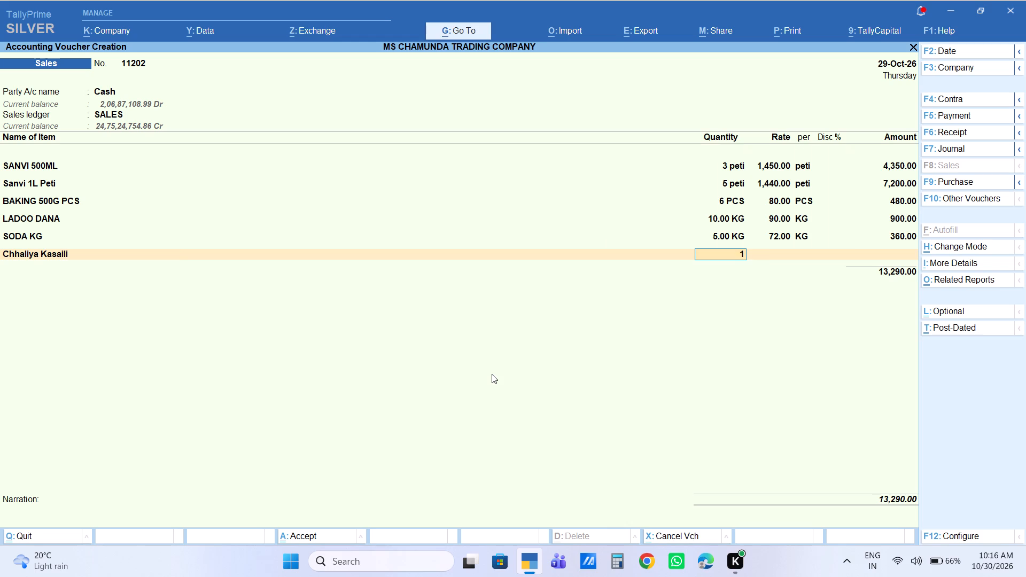
key(Return)
key(Return)
key(Return)
key(Return)
text(580)
key(Return)
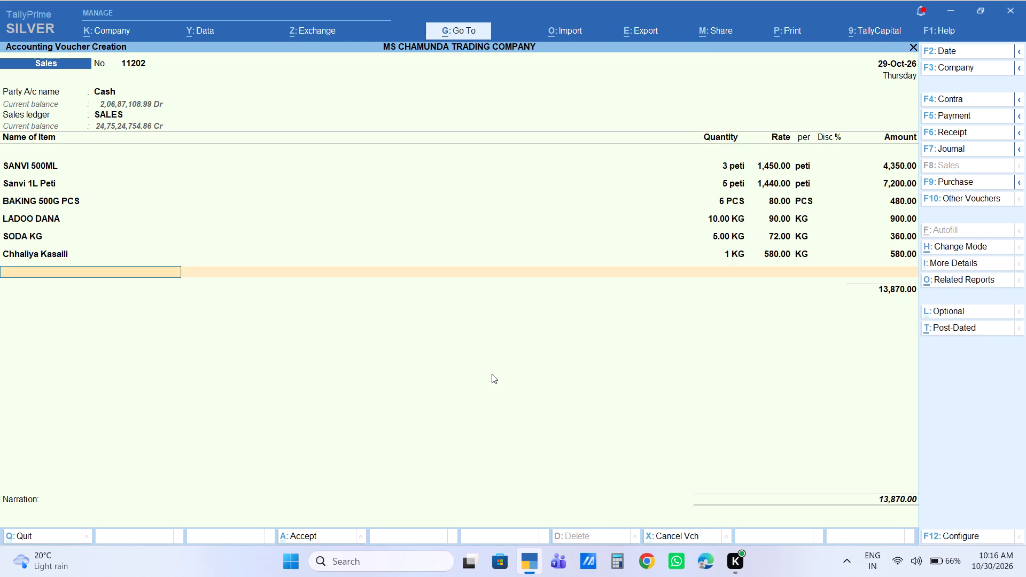
Add the stock item ANOOP SATTU 500G with quantity 1 KG and an amount of 1400.
text(satt)
key(Down)
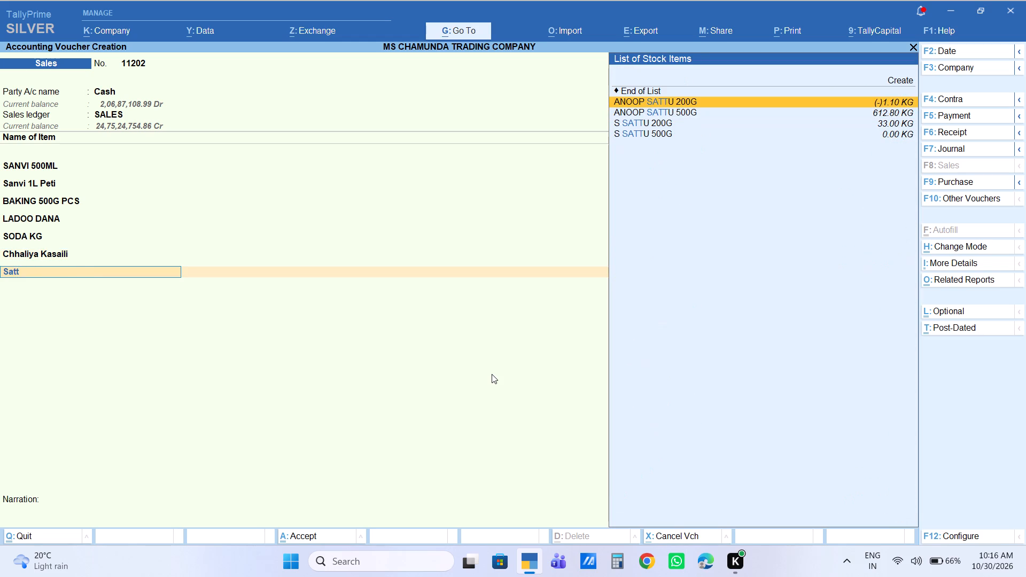
key(Down)
key(Return)
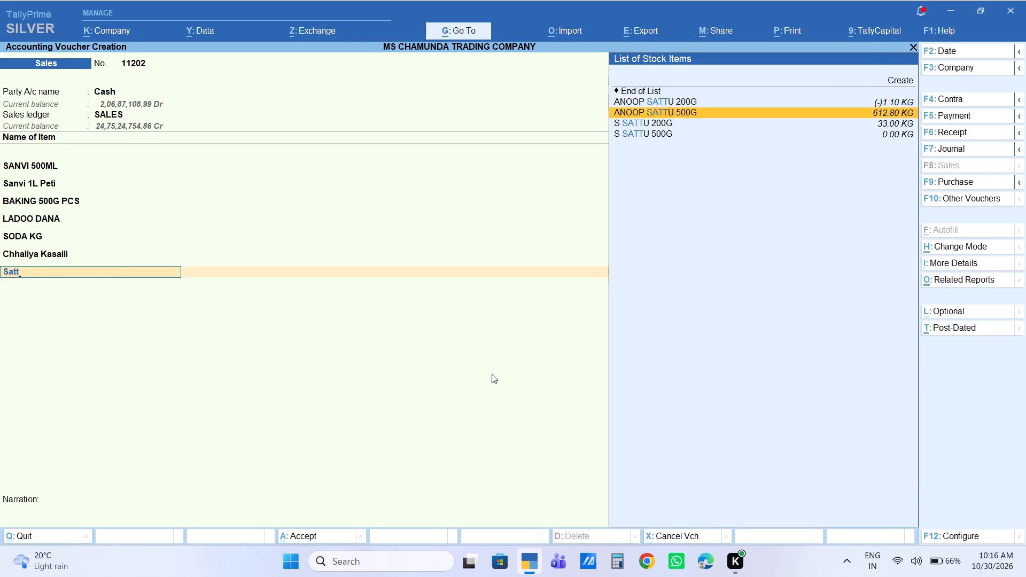
key(1)
key(Return)
key(Return)
key(Return)
key(Return)
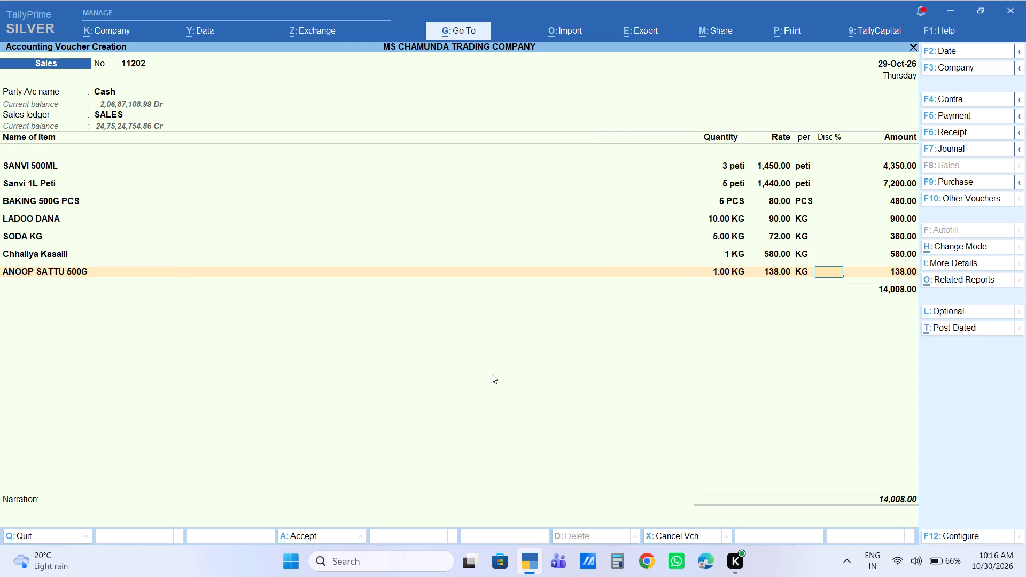
text(1400)
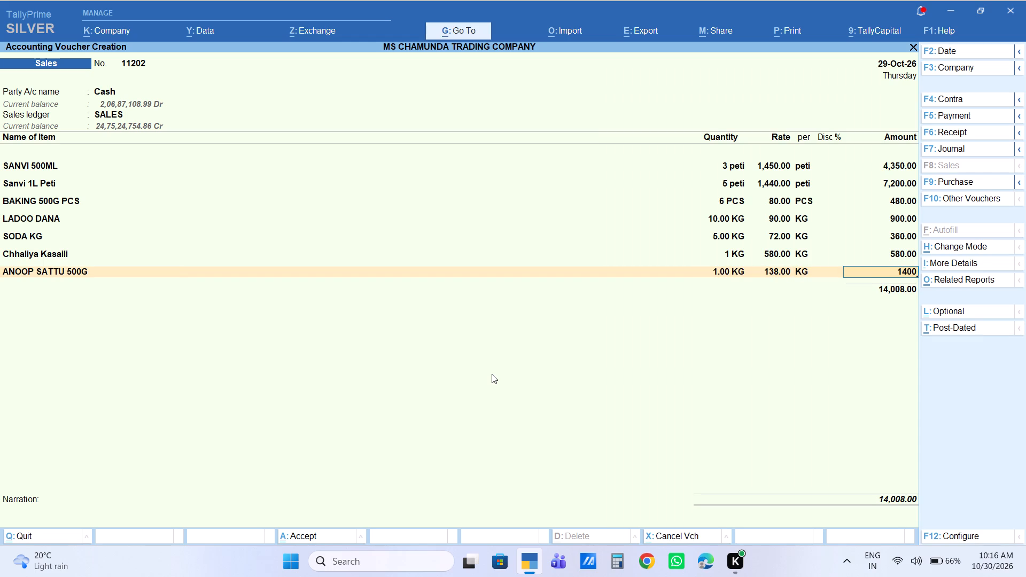
key(Return)
Go back to the ANOOP SATTU 500G line and set its quantity to 10 KG and its rate to 140.
key(BackSpace)
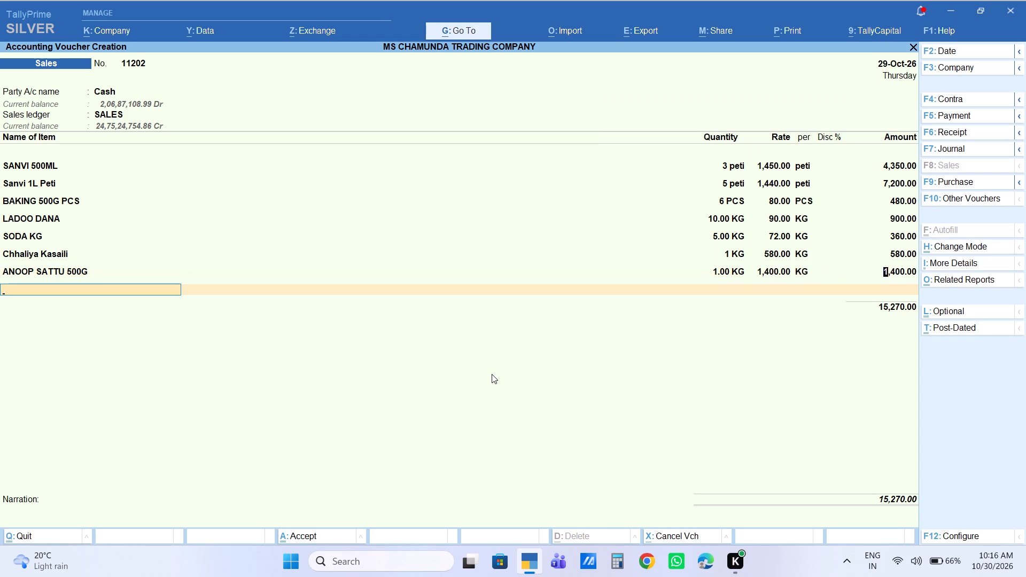
key(BackSpace)
key(BackSpace)
key(BackSpace)
key(BackSpace)
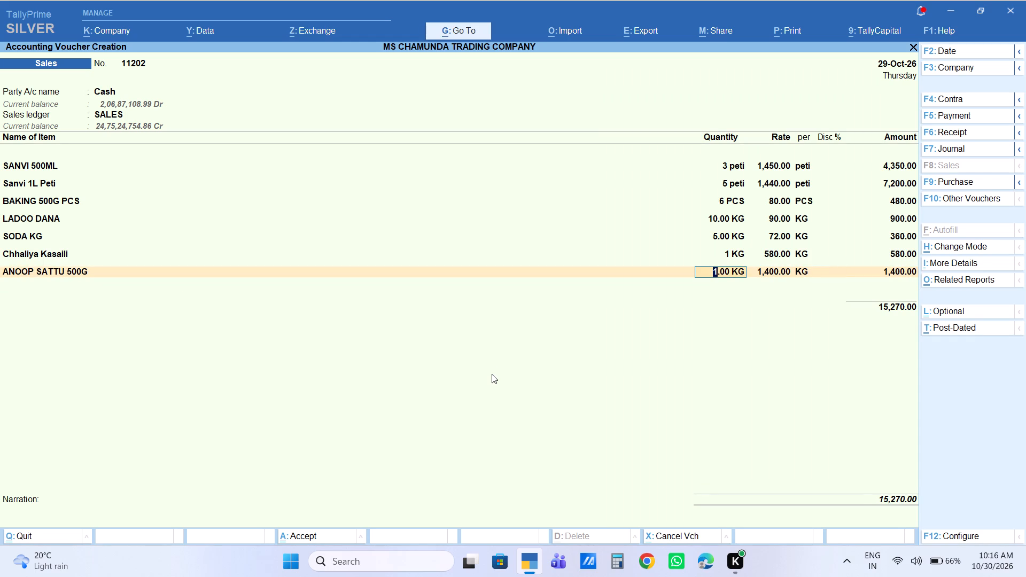
text(10)
key(Return)
text(140)
key(Return)
key(Return)
key(Return)
key(Return)
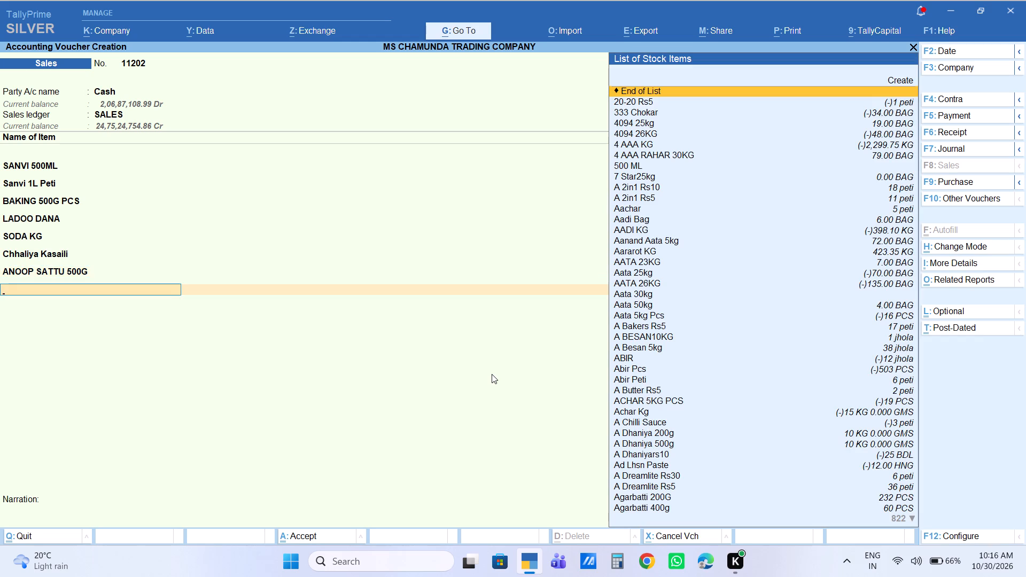
Add the stock item L MISHRI Cutting with quantity 5 KG, keeping its default rate and amount.
text(mishrt)
key(Up)
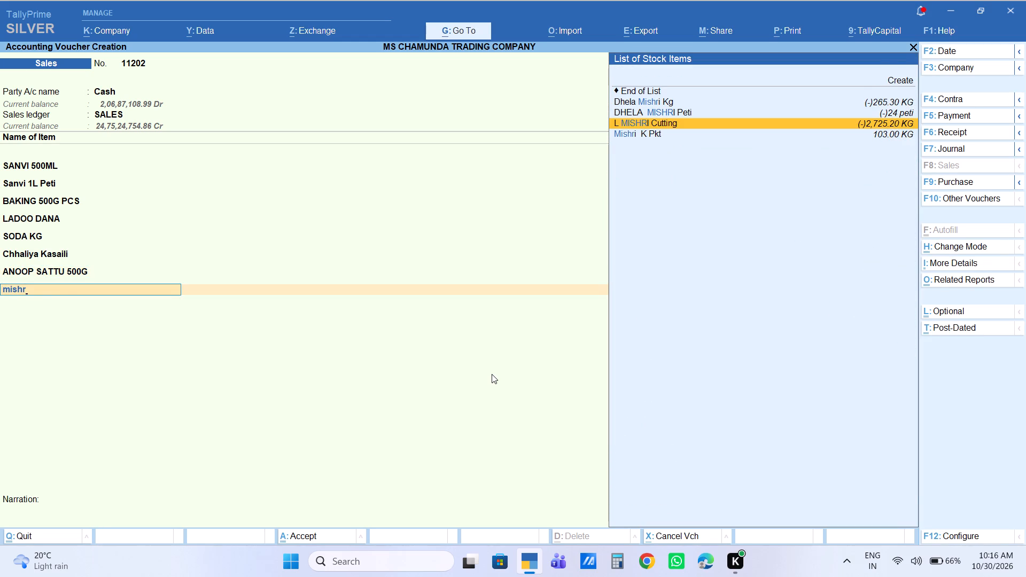
key(Return)
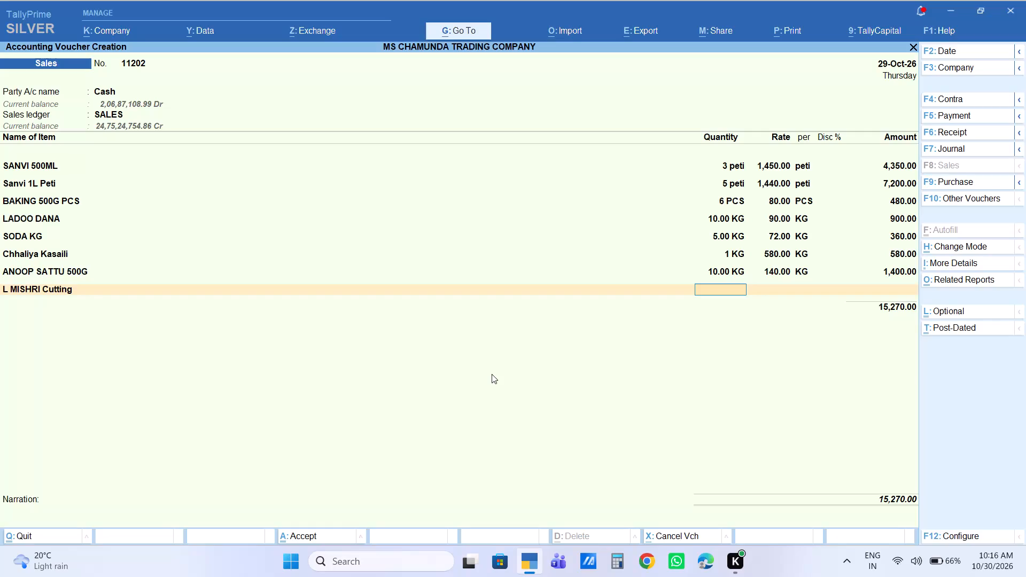
key(5)
key(Return)
key(Return)
key(Return)
key(Return)
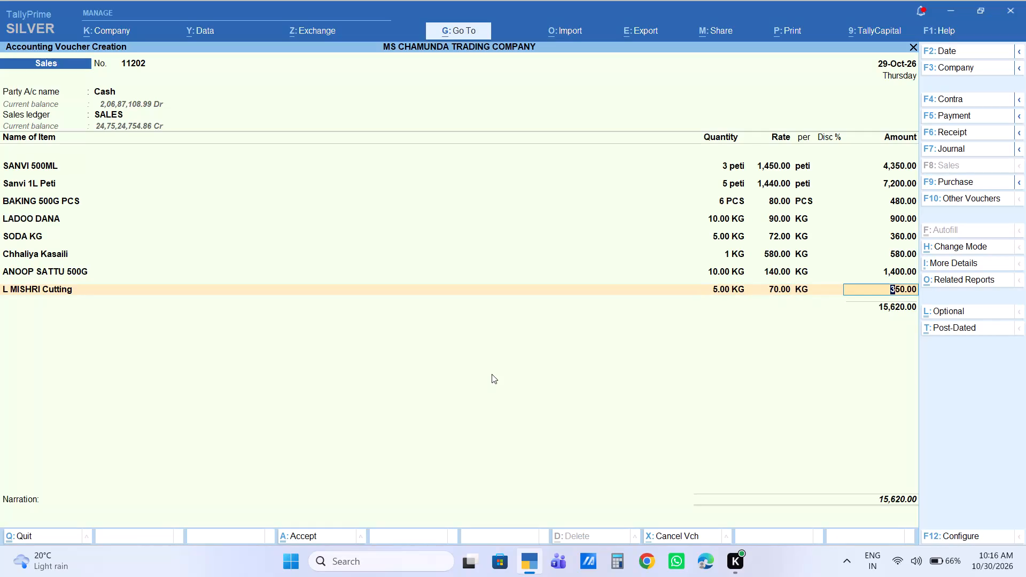
key(Return)
Add the stock item TARZAN BESAN 5KG with quantity 8 jhola and an amount of 2400.
text(tarza)
key(Down)
key(Down)
key(Return)
key(8)
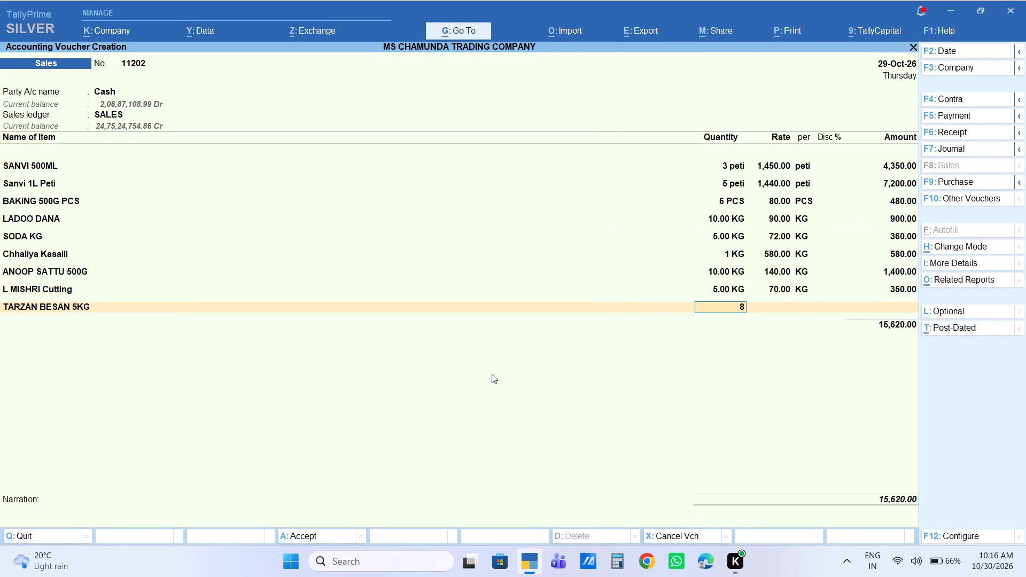
key(Return)
key(Return)
key(Return)
key(Return)
text(240)
key(0)
key(Return)
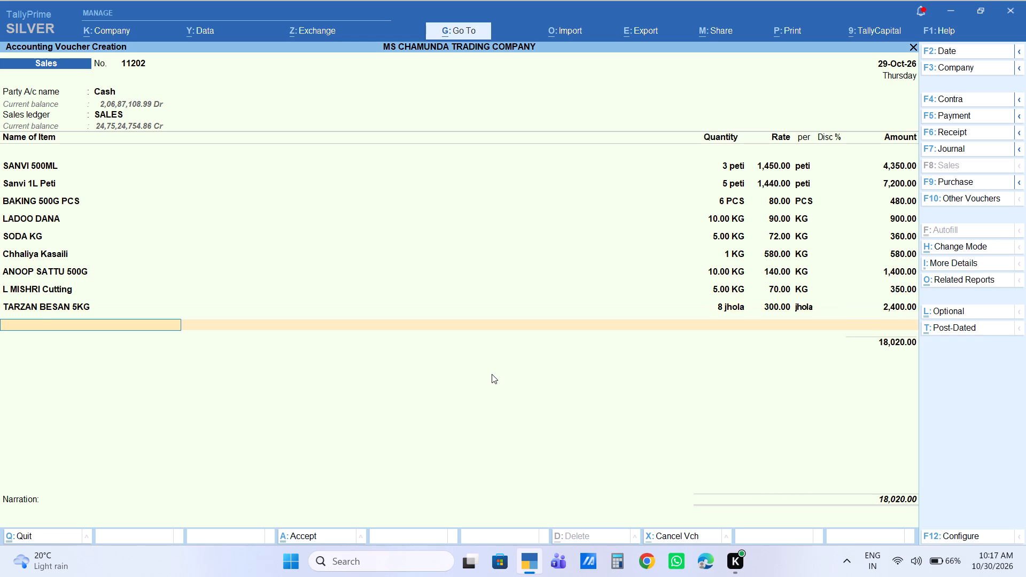
Add the stock item Rangin Mom Stand Rs2 with quantity 5 BDL, keeping its default rate and amount.
text(mom)
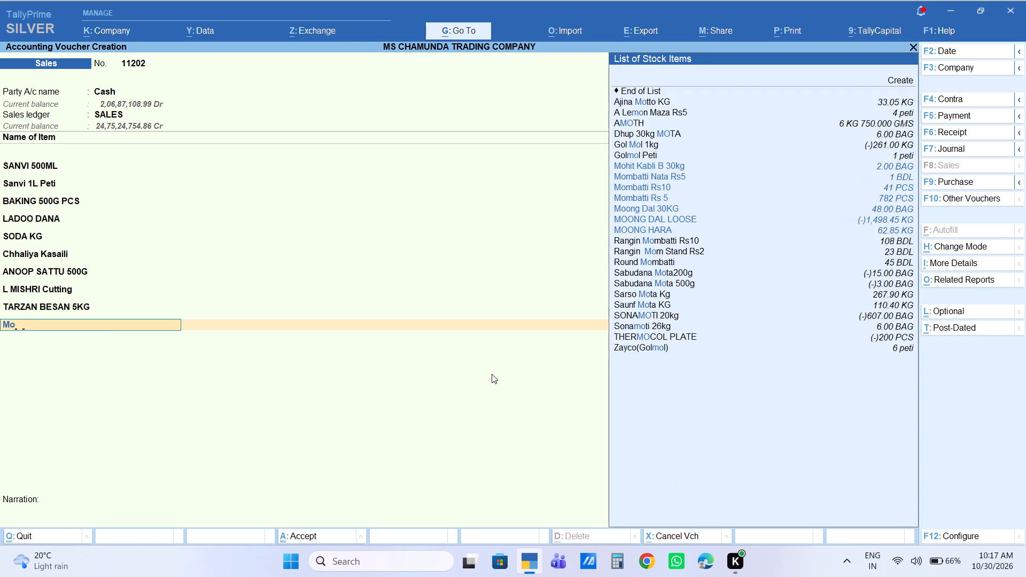
key(Down)
key(Down)
key(Down)
key(Down)
key(Down)
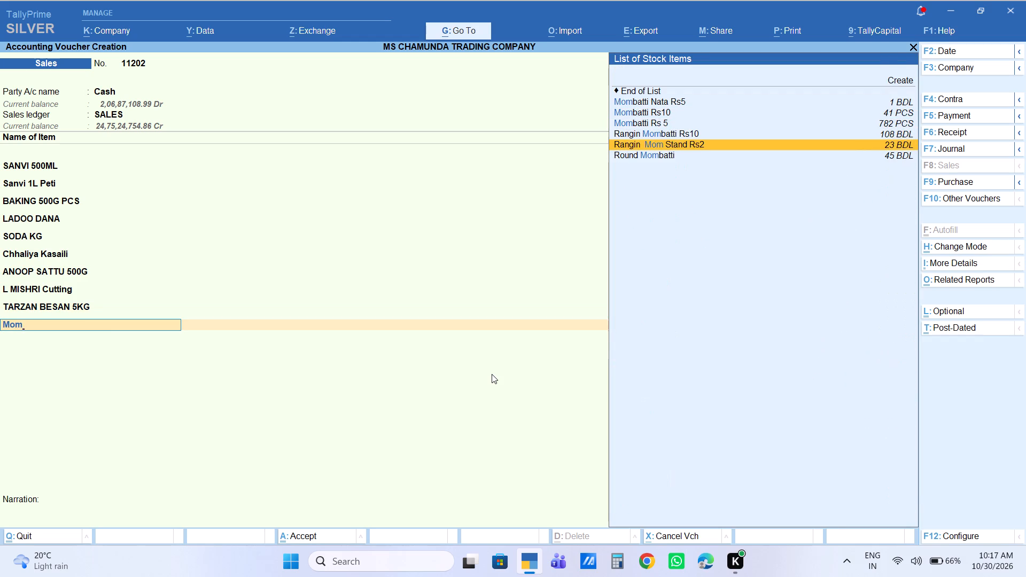
key(Return)
key(5)
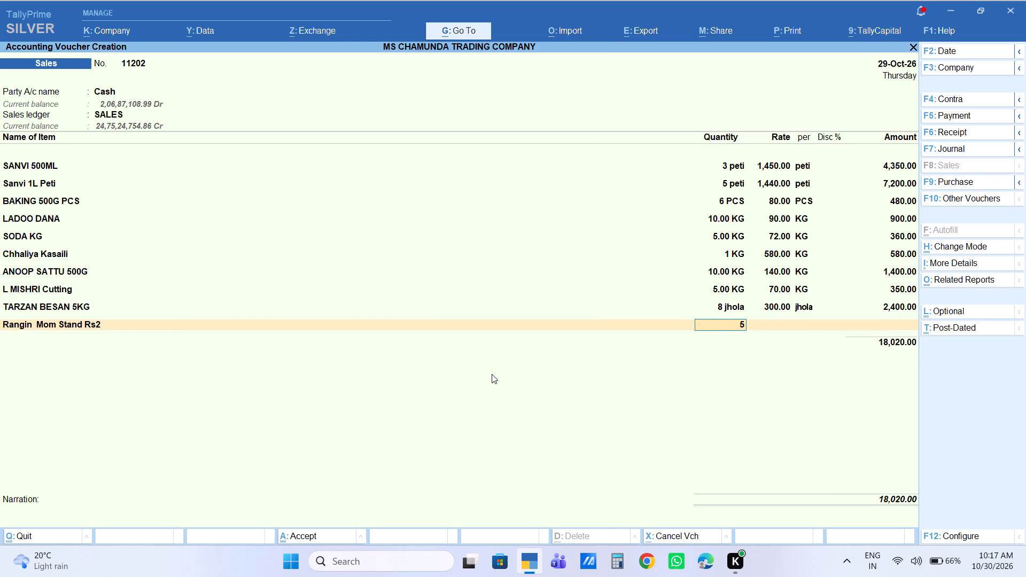
key(Return)
key(Return)
key(Return)
key(Return)
key(Return)
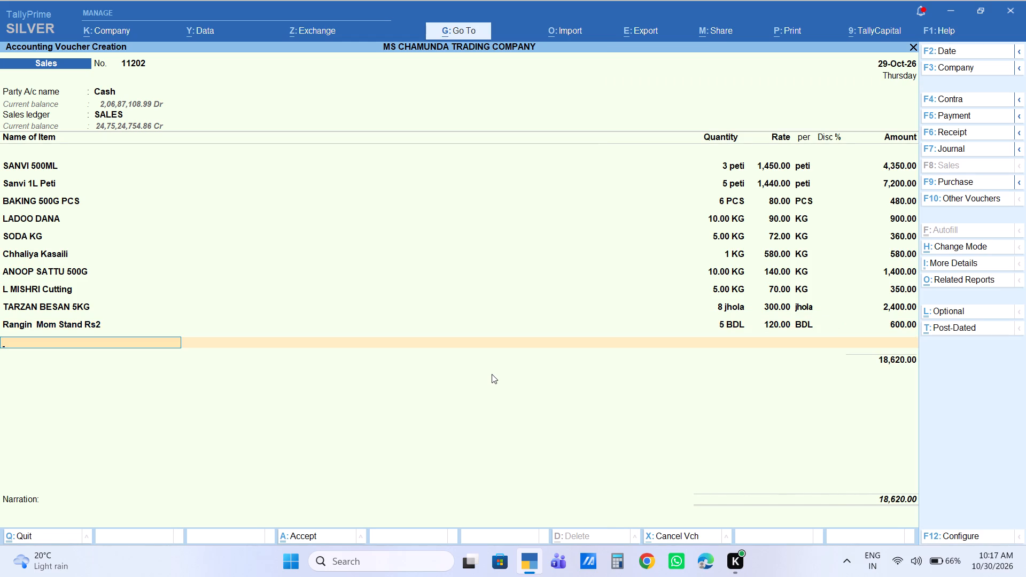
Add the stock item Mombatti Rs 5 with quantity 100 PCS and an amount of 950.
text(momb)
key(Down)
key(Down)
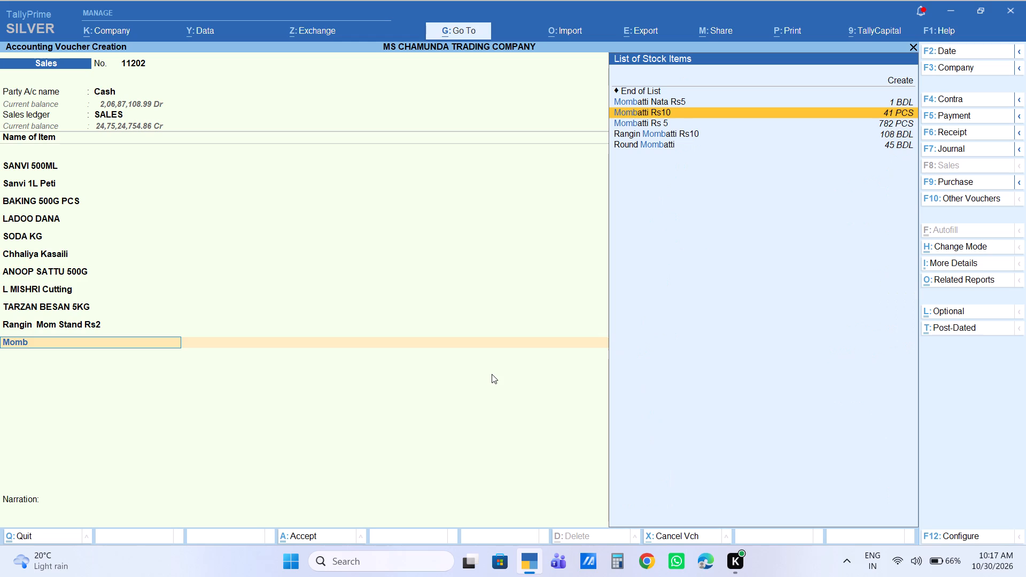
key(Down)
key(Return)
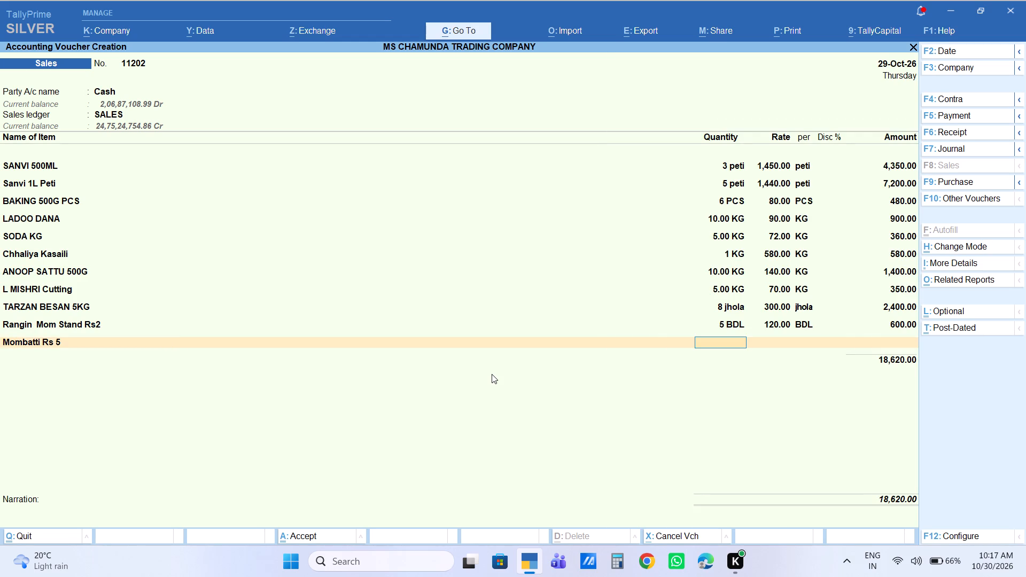
text(100)
key(Return)
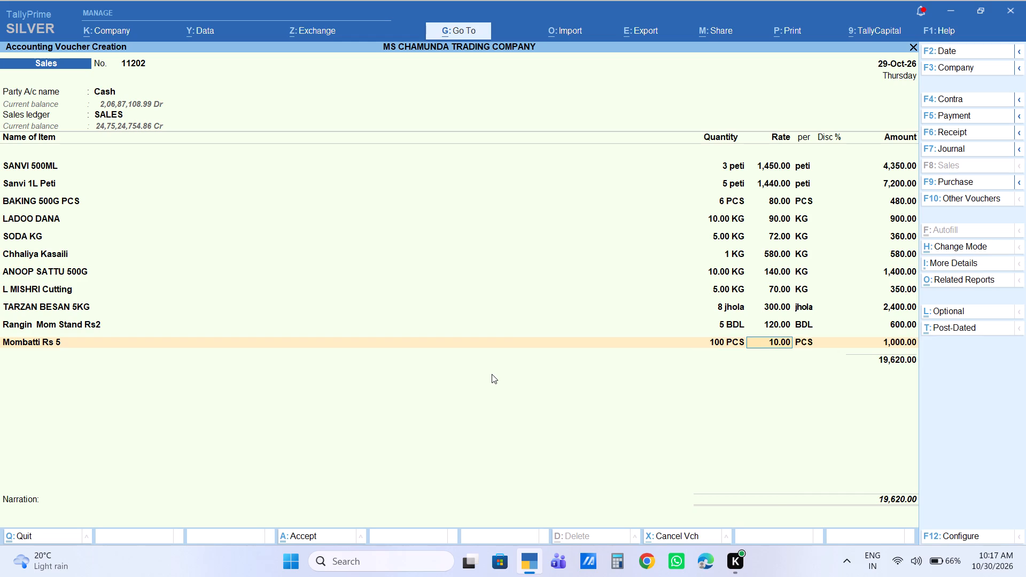
key(Return)
key(Return)
key(Return)
text(950)
key(Return)
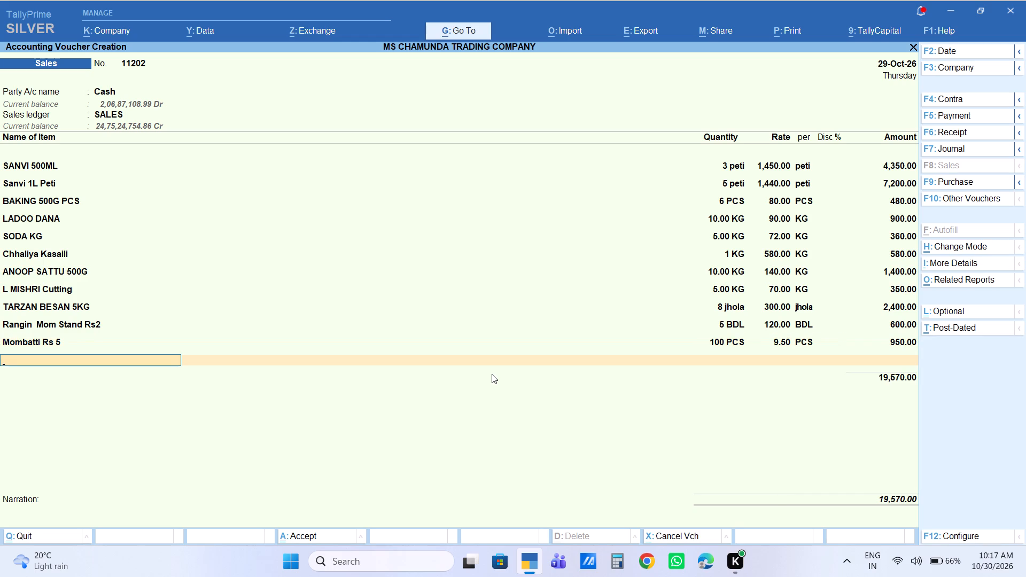
End the item list, add a Labour Charge of 20, and save the sales voucher with the narration left blank.
key(Return)
text(la)
key(Return)
key(Return)
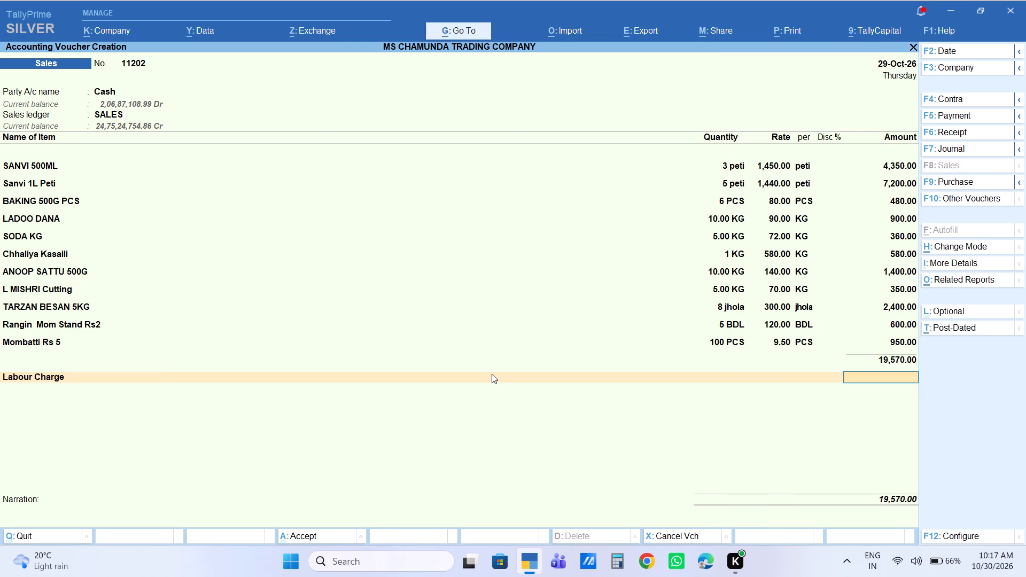
text(20)
key(Return)
key(Return)
key(Return)
key(Return)
key(Return)
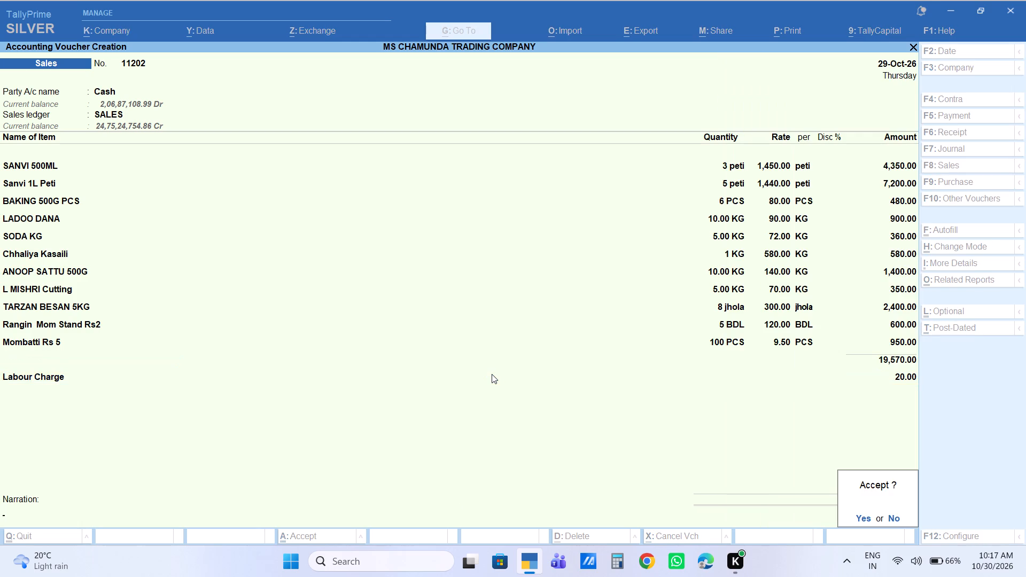
Start the next sales voucher with Cash as the party, keeping the default party details and the SALES ledger.
text(cas)
key(Return)
key(Return)
key(Return)
key(Return)
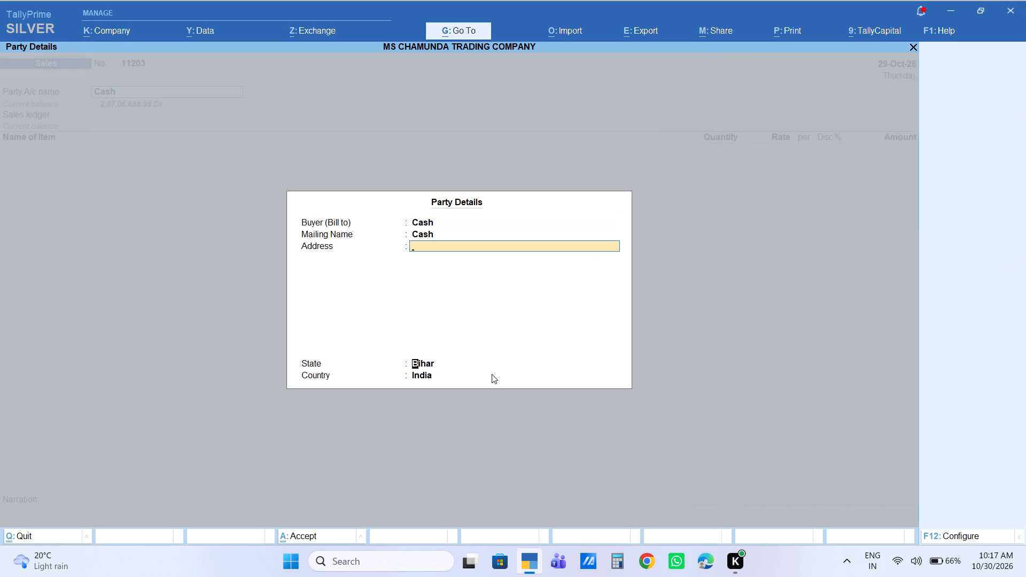
key(Return)
key(Return)
Add the stock item CHINI SF 50kg with quantity 1 BAG, keeping its default rate and amount.
text(sf)
key(Return)
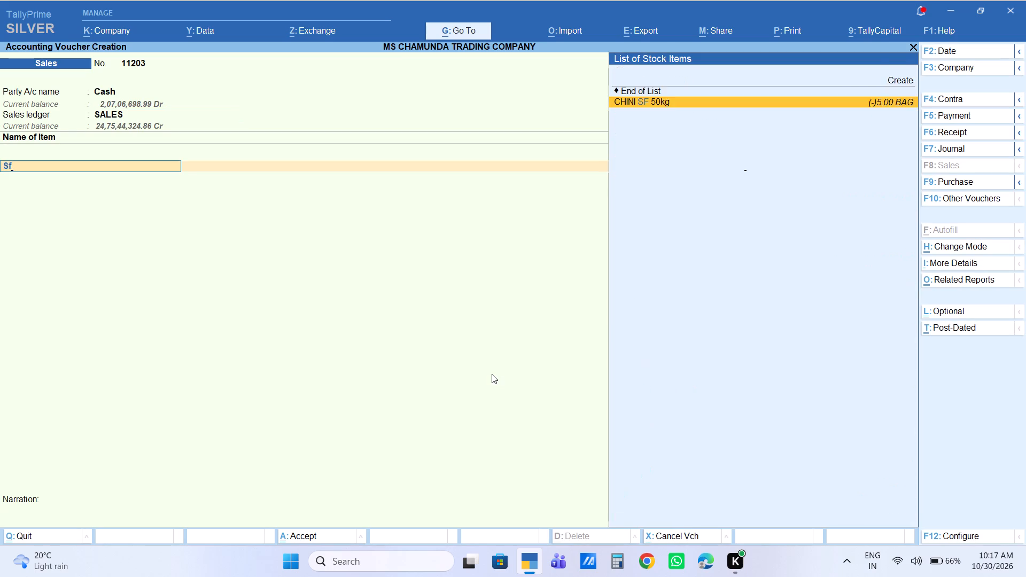
key(1)
key(Return)
key(Return)
key(Return)
key(Return)
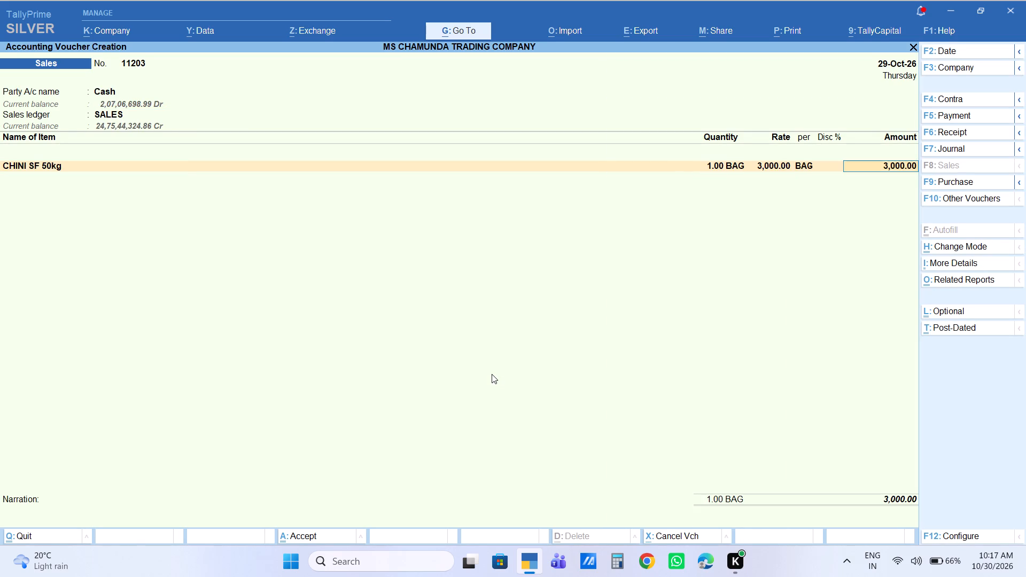
key(Return)
Add the stock item Fortune 500ml PETI with quantity 1 peti and an amount of 2020.
text(fort)
key(Down)
key(Down)
key(Down)
key(Return)
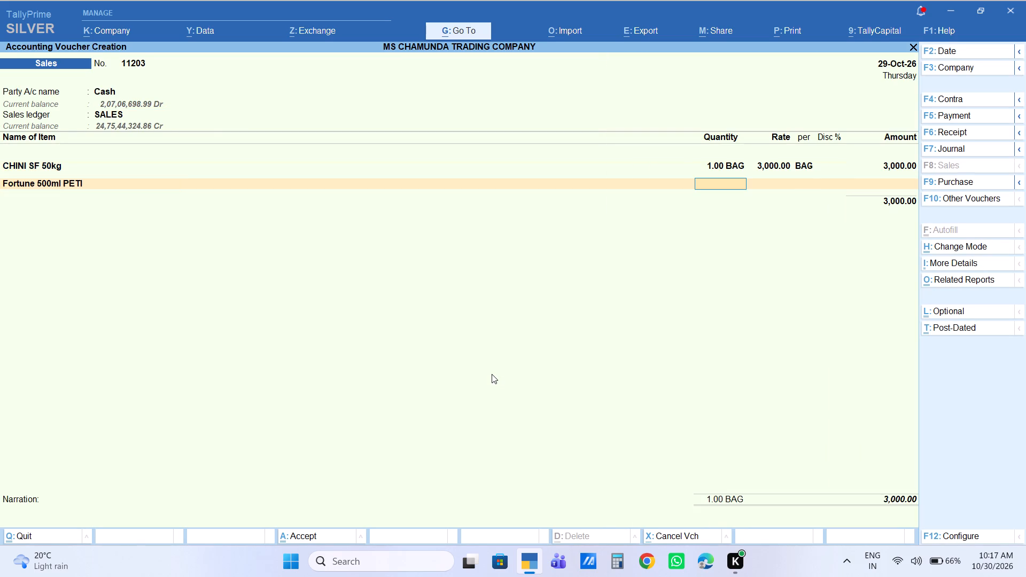
key(1)
key(Return)
key(Return)
key(Return)
key(Return)
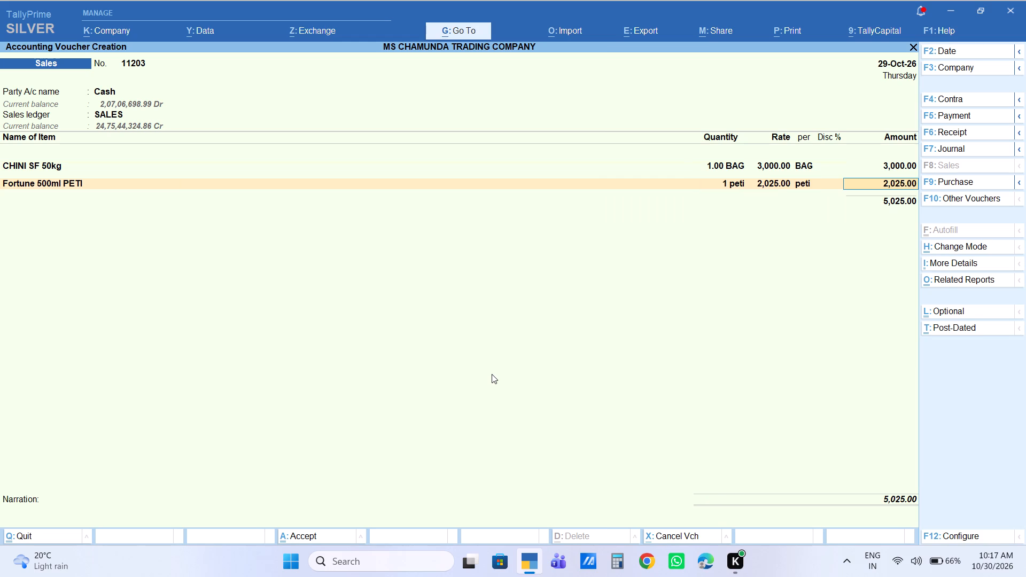
text(2020)
key(Return)
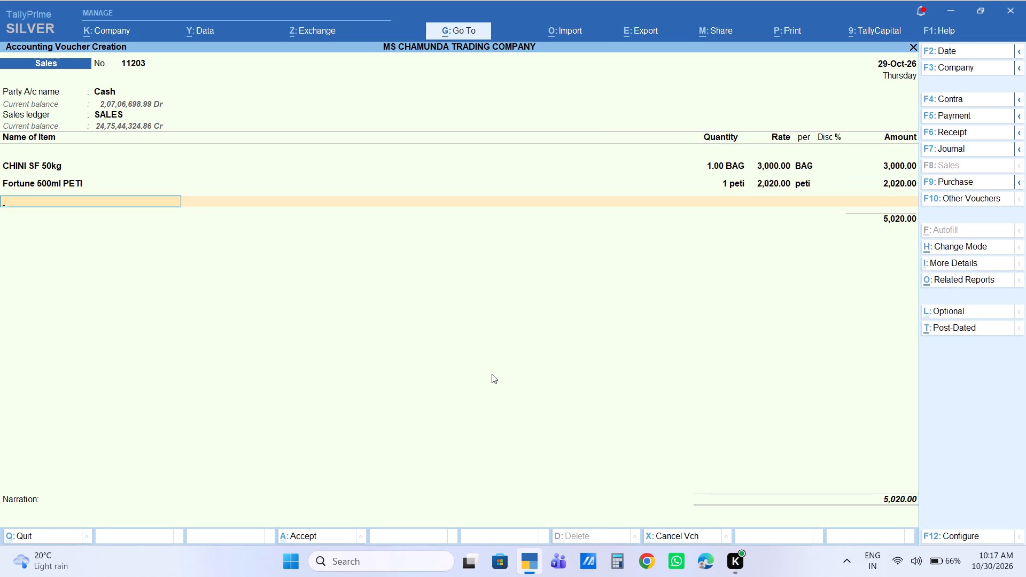
Add the stock item SALONI 1L PETI with quantity 1 peti, keeping its default rate and amount.
text(saloni1)
key(Down)
key(Down)
key(Down)
key(Up)
key(Up)
key(Down)
key(Down)
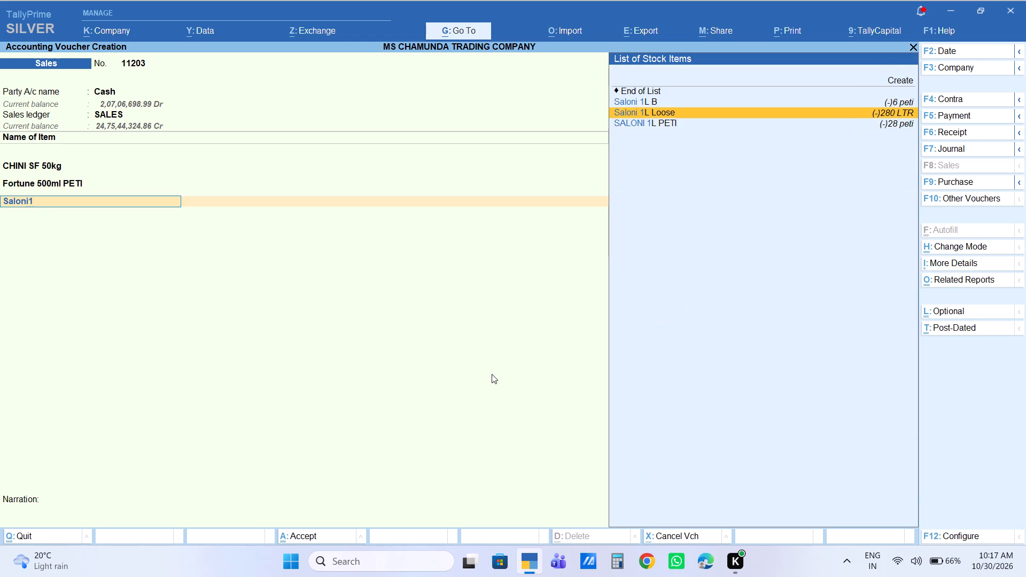
key(Return)
key(1)
key(Return)
key(Return)
key(Return)
key(Return)
key(Return)
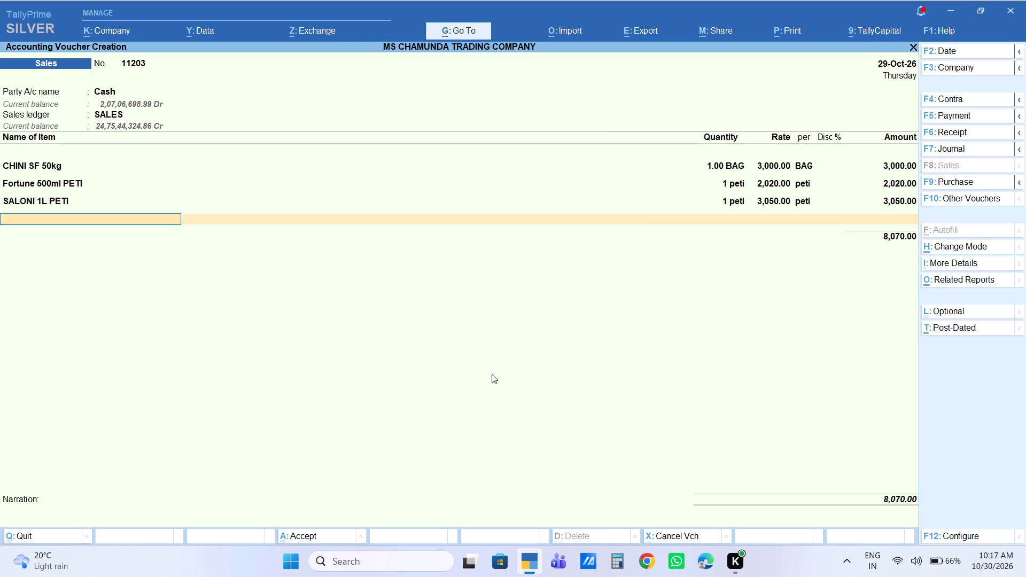
End the item list, add a Labour Charge of 10, and save the sales voucher with the narration left blank.
key(Return)
text(la)
key(Return)
key(Return)
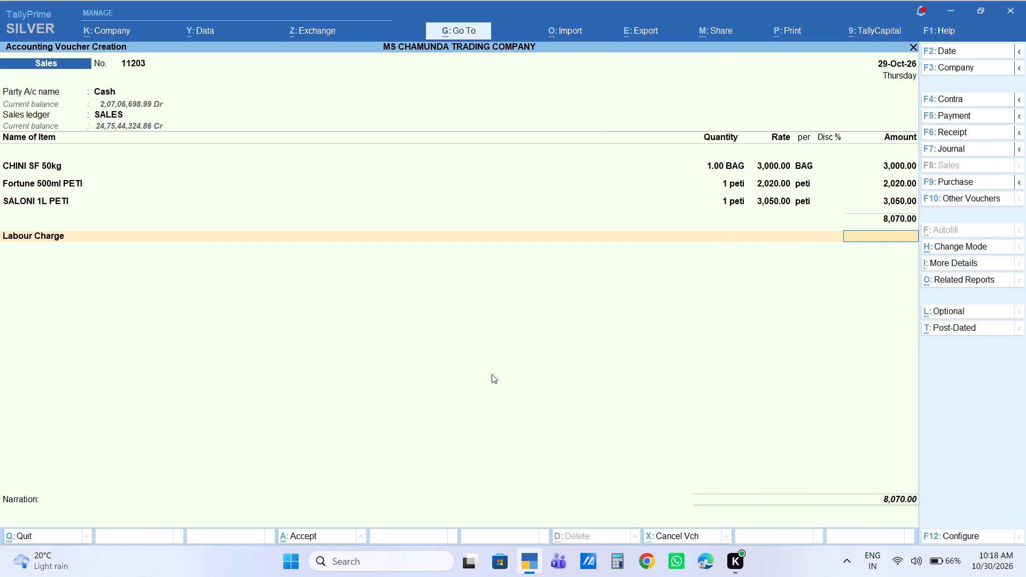
text(10)
key(Return)
key(Return)
key(Return)
key(Return)
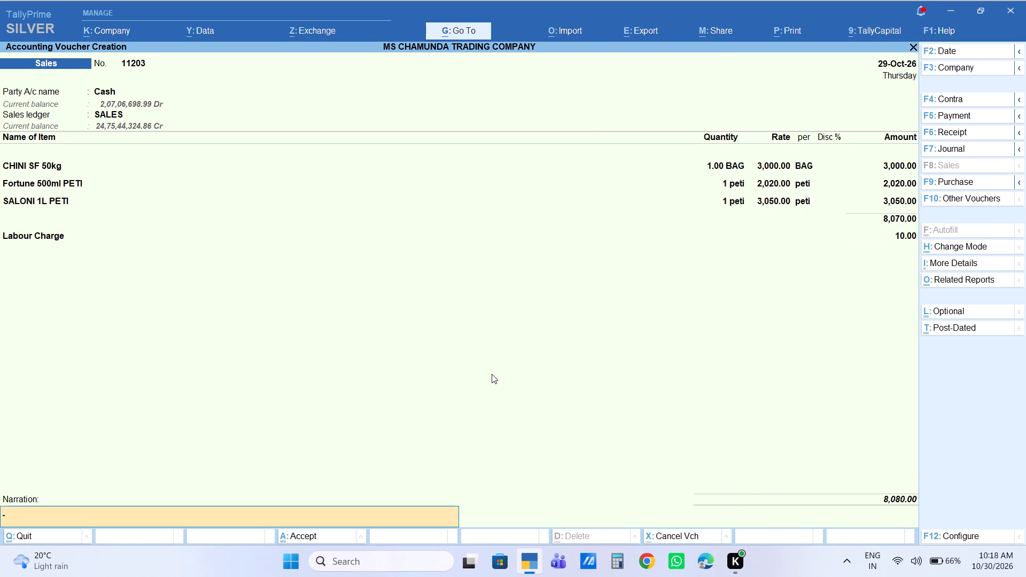
key(Return)
Start the next sales voucher with Cash as the party, keeping the default party details and the SALES ledger.
text(cas)
key(Return)
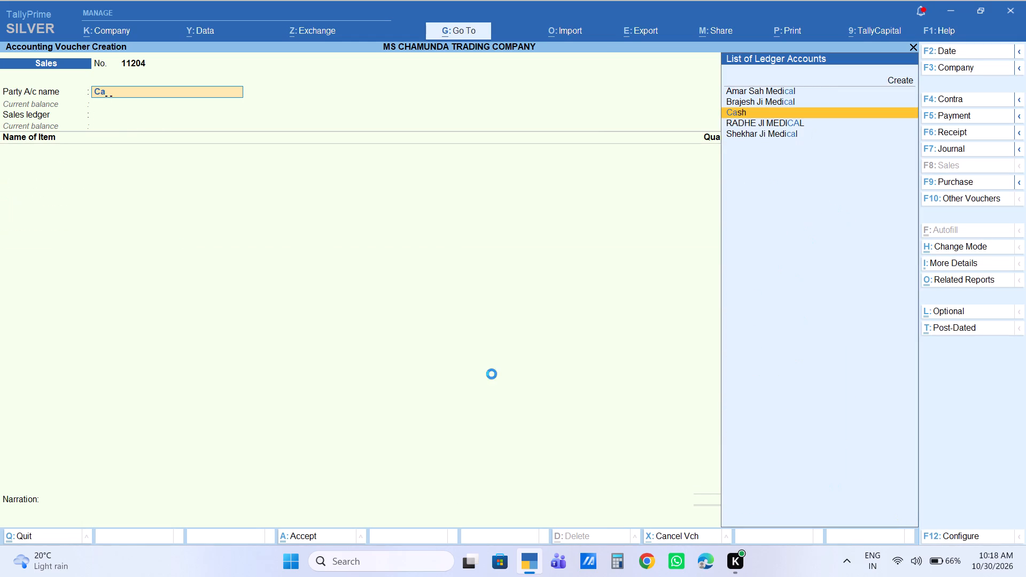
key(Return)
key(Return)
key(Return)
key(Return)
key(Return)
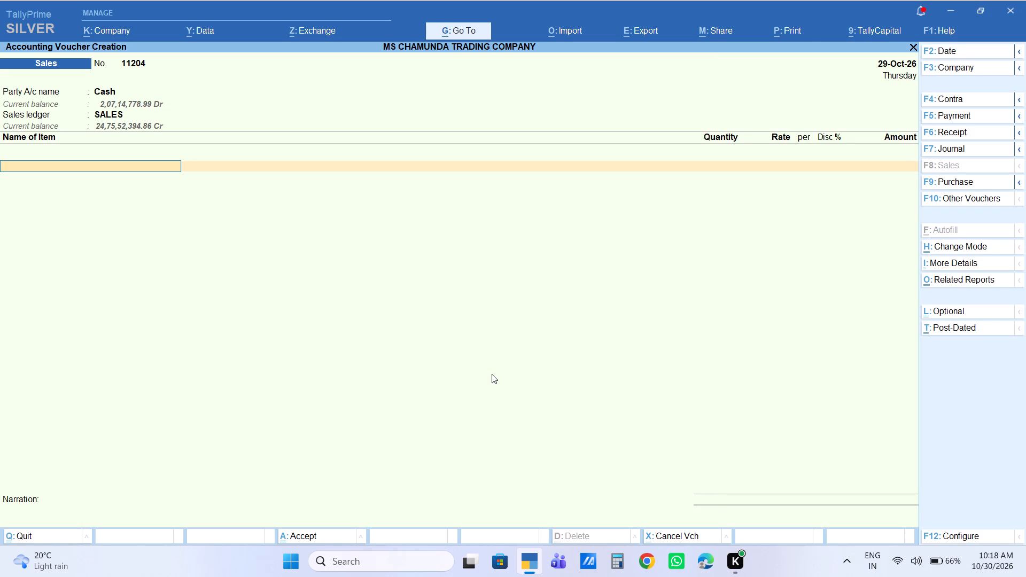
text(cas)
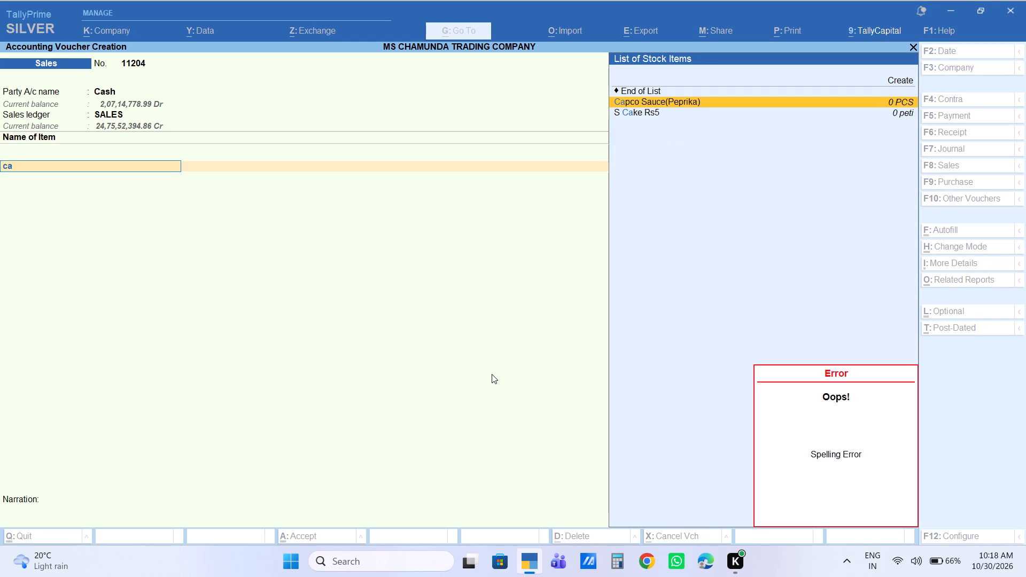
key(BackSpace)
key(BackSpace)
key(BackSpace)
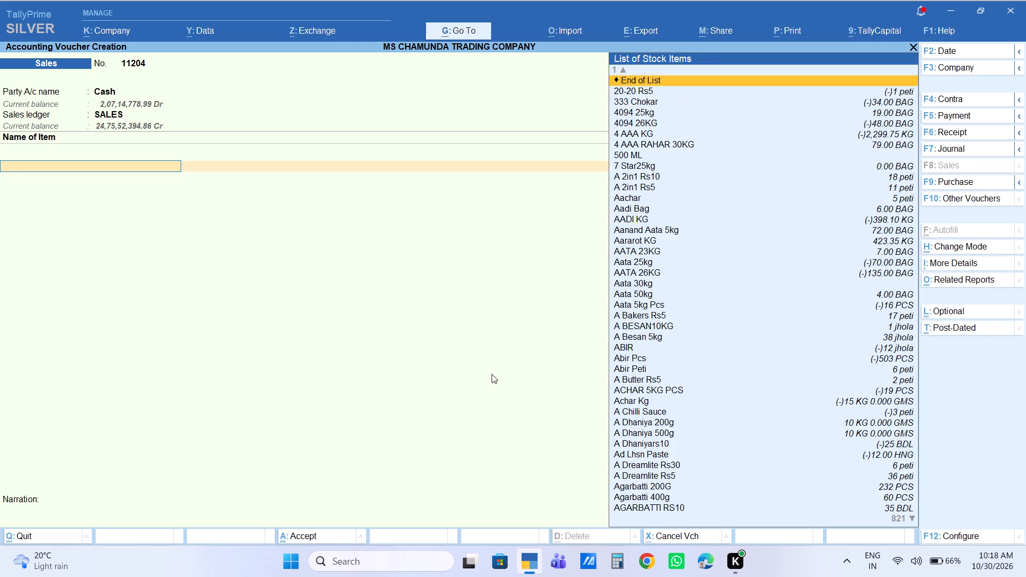
Add the stock item BUDHA BHOG 25KG with quantity 10 BAG and an amount of 8500.
text(budja)
key(Return)
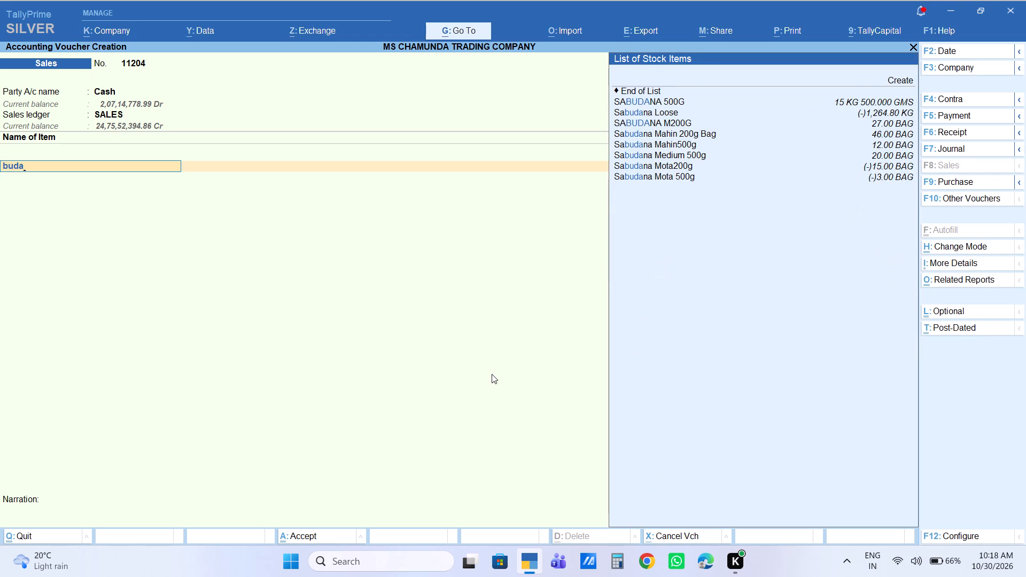
key(Down)
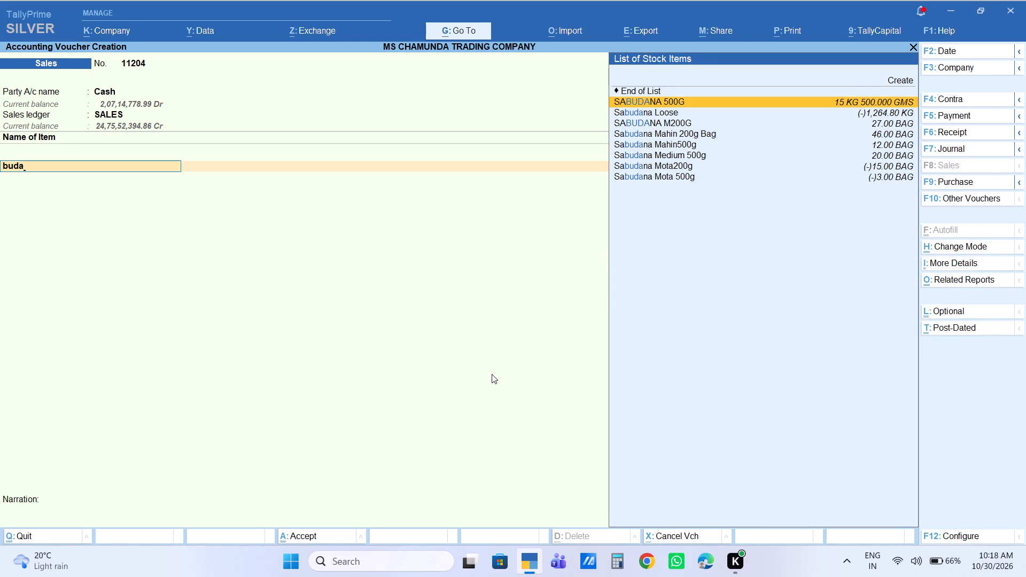
key(BackSpace)
text(ha)
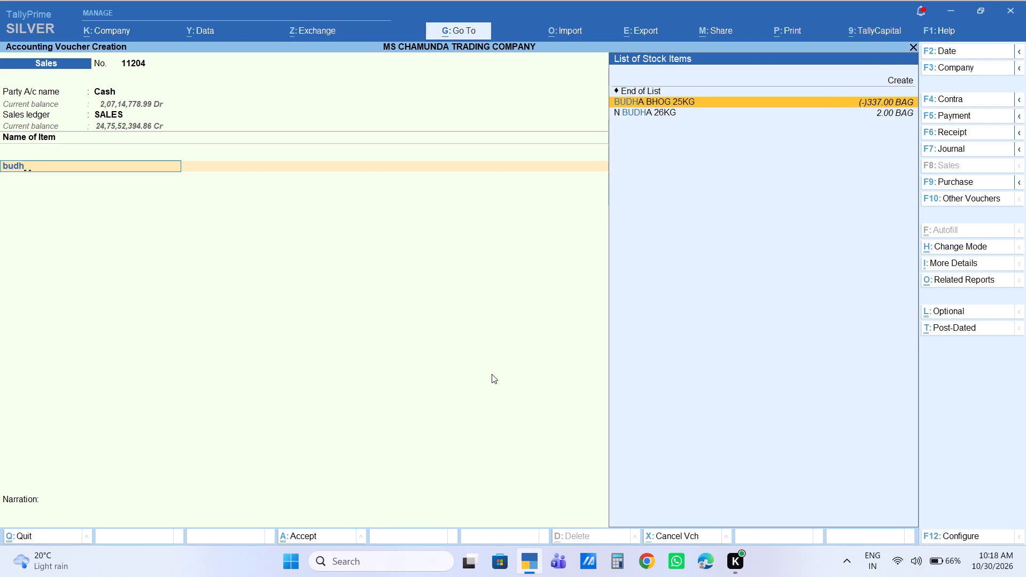
key(Return)
text(10)
key(Return)
key(Return)
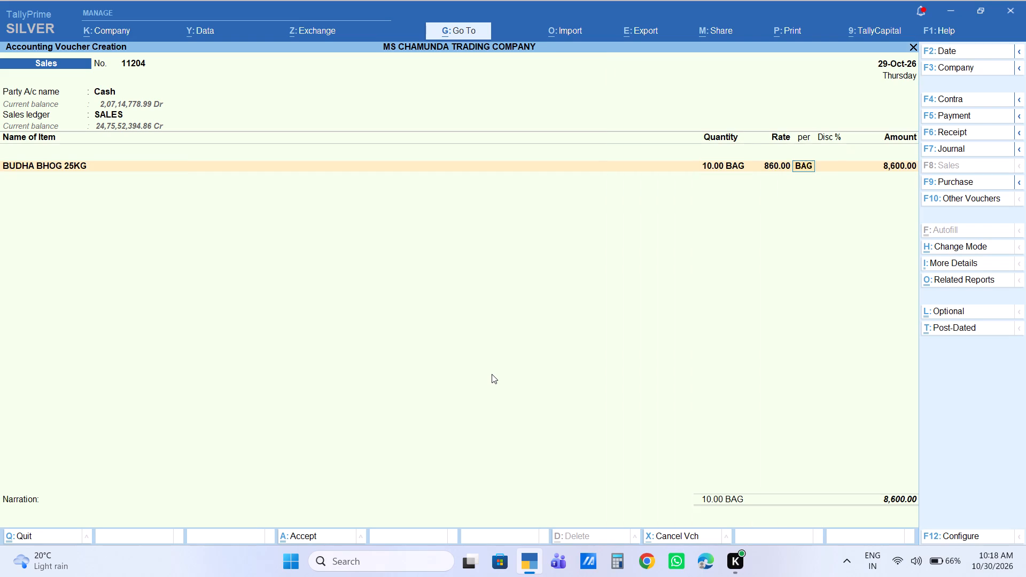
key(Return)
key(Return)
key(Return)
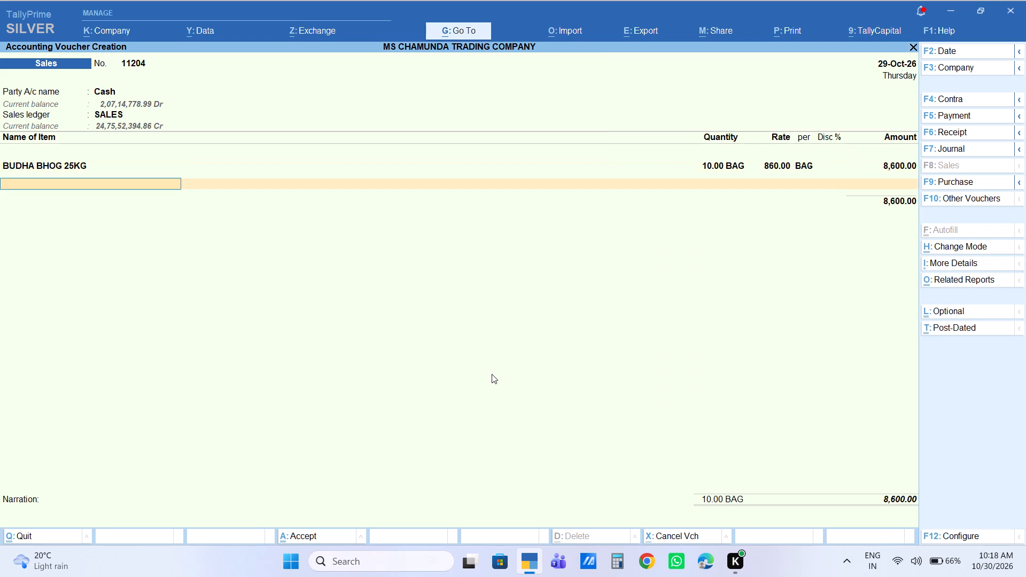
key(BackSpace)
text(8500)
key(Return)
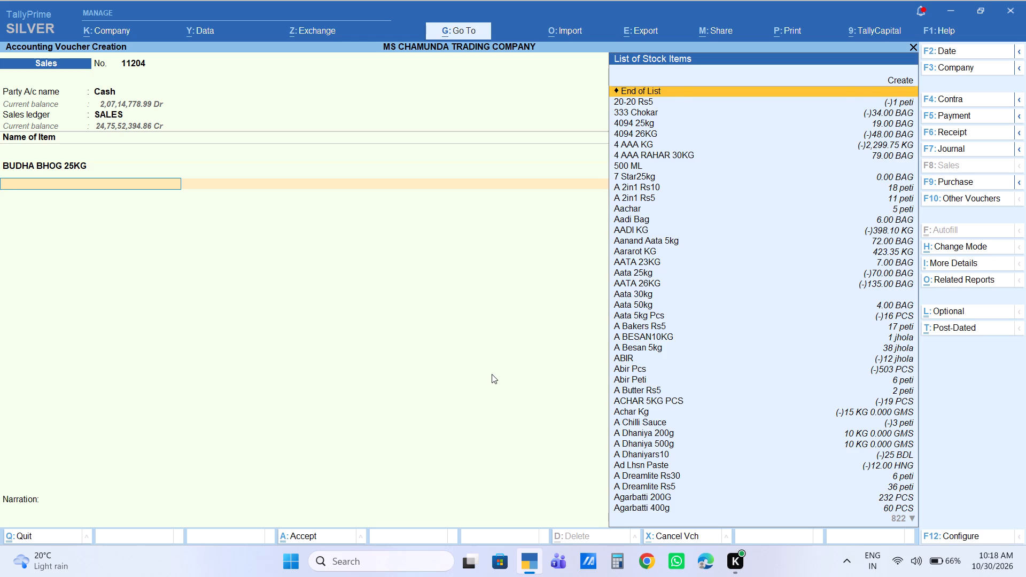
Add the stock item KAMDHENU 25KG with quantity 4 BAG, keeping its default rate and amount.
text(kamdh)
key(Return)
key(4)
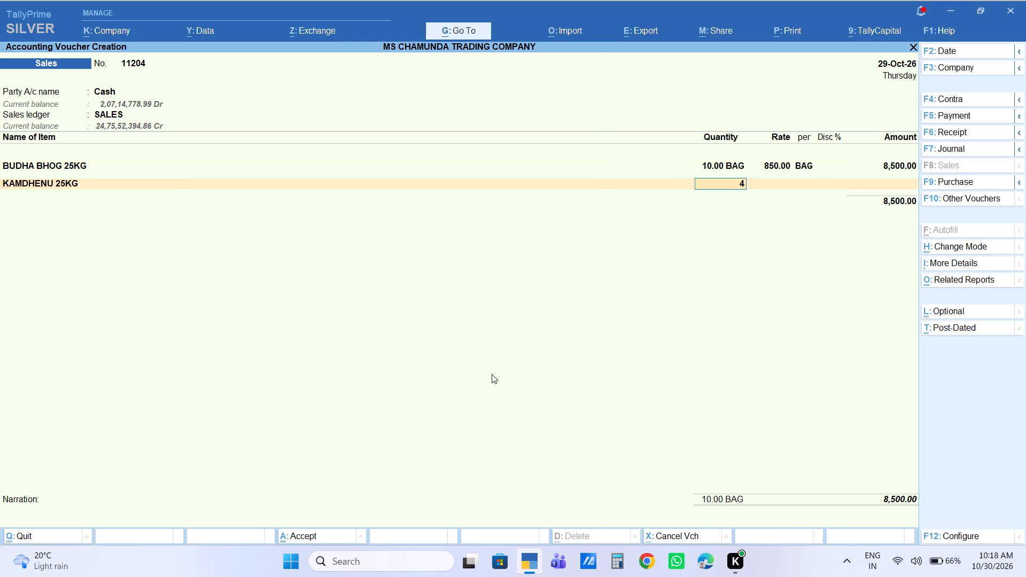
key(Return)
key(Return)
key(Return)
key(Return)
key(Return)
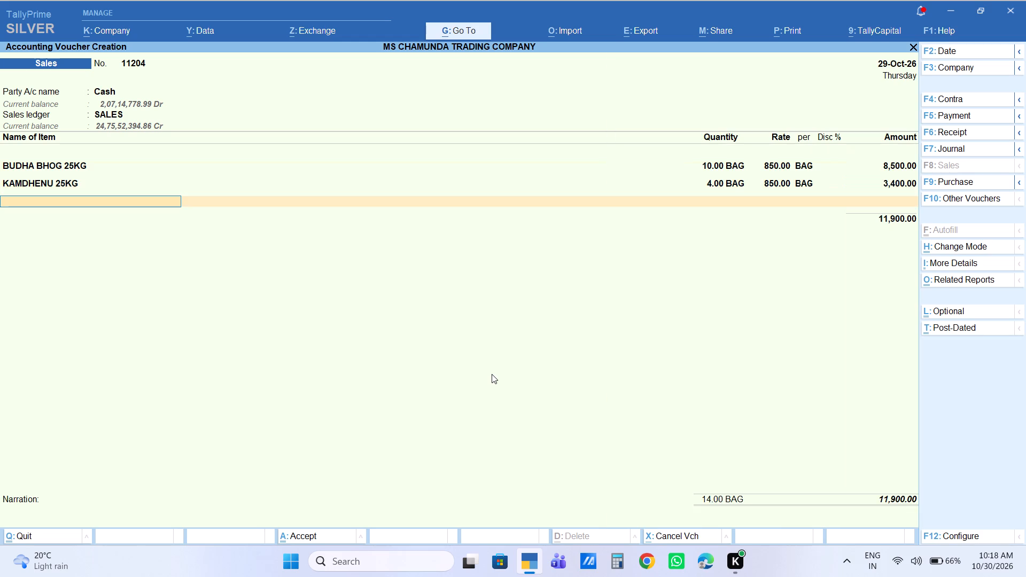
Add the stock item 4094 25kg with quantity 4 BAG, keeping its default rate and amount.
text(4094)
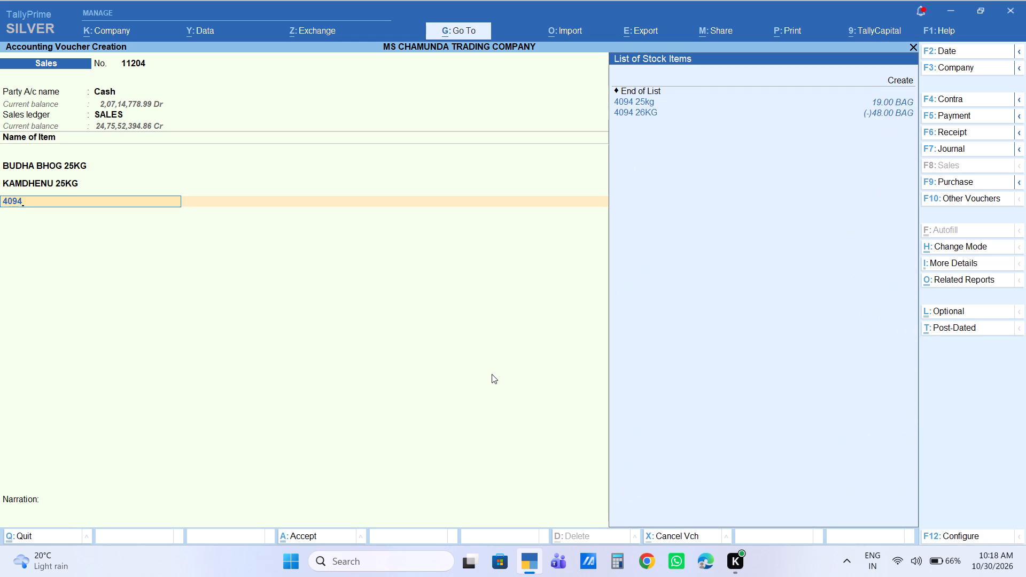
key(Down)
key(Return)
key(4)
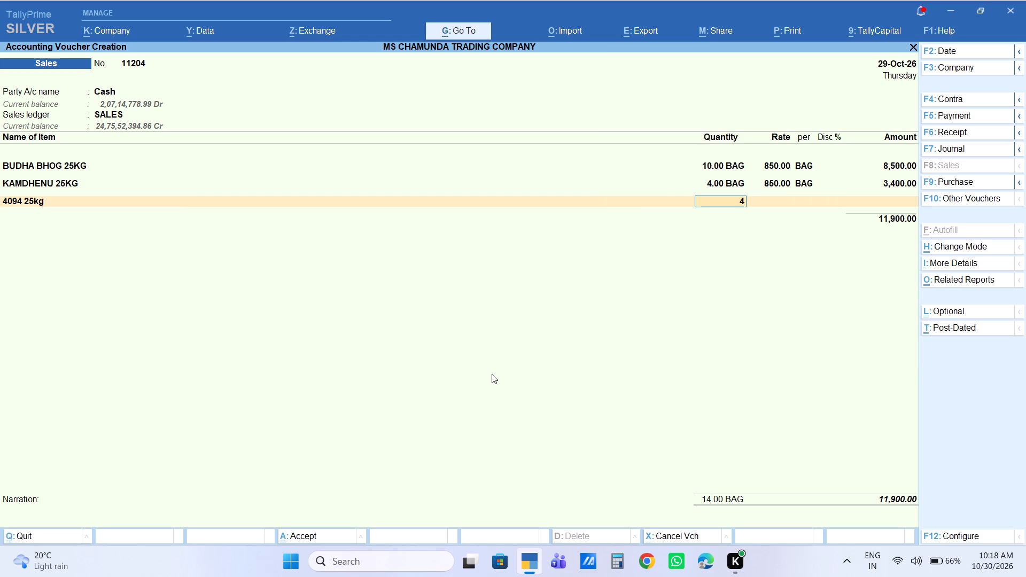
key(Return)
key(Return)
key(Return)
key(Return)
key(Return)
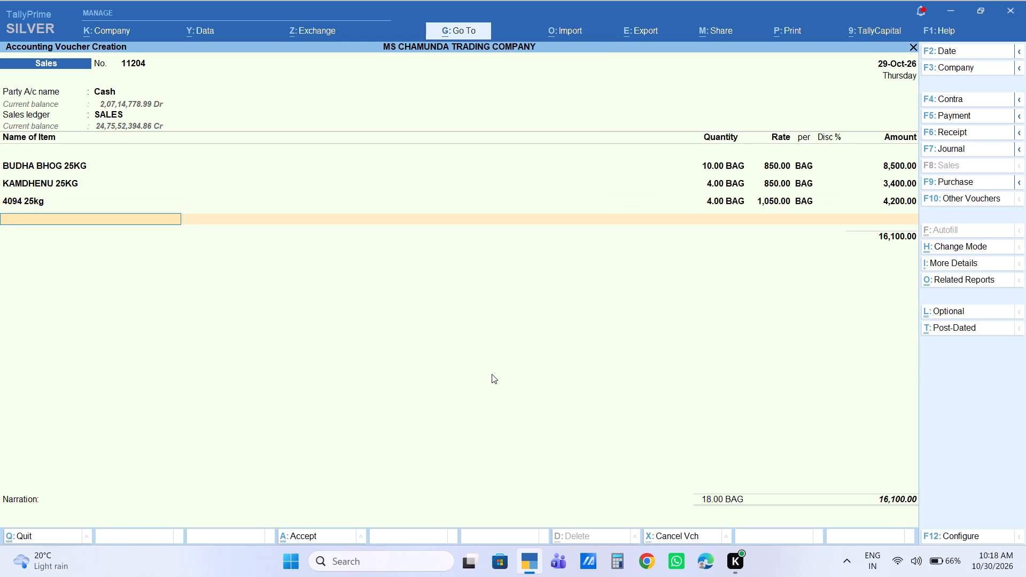
Add the stock item B Marrie Gold Rs5 with quantity 5 peti, keeping its default rate and amount.
text(b mar)
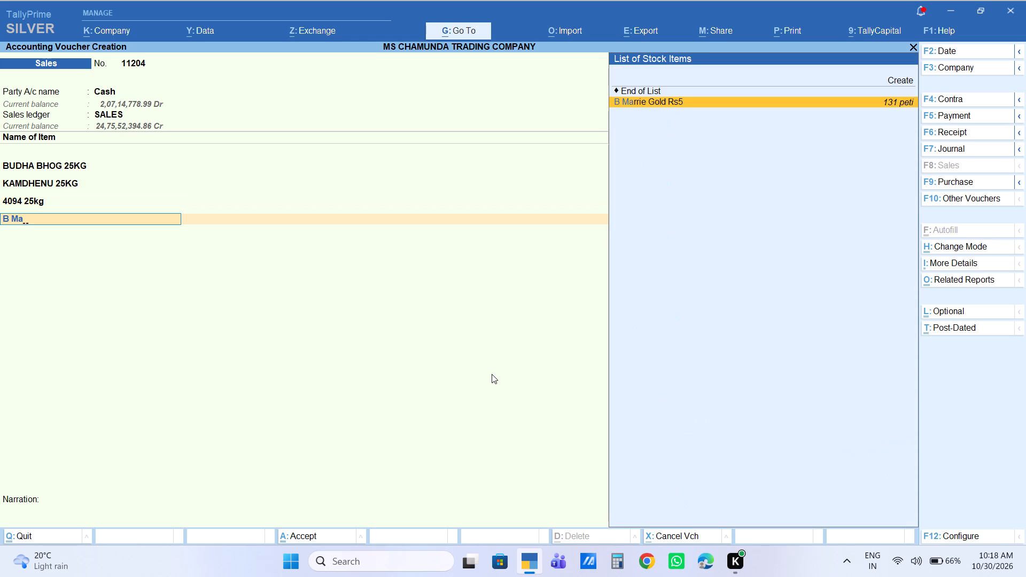
key(Return)
key(5)
key(Return)
key(Return)
key(Return)
key(Return)
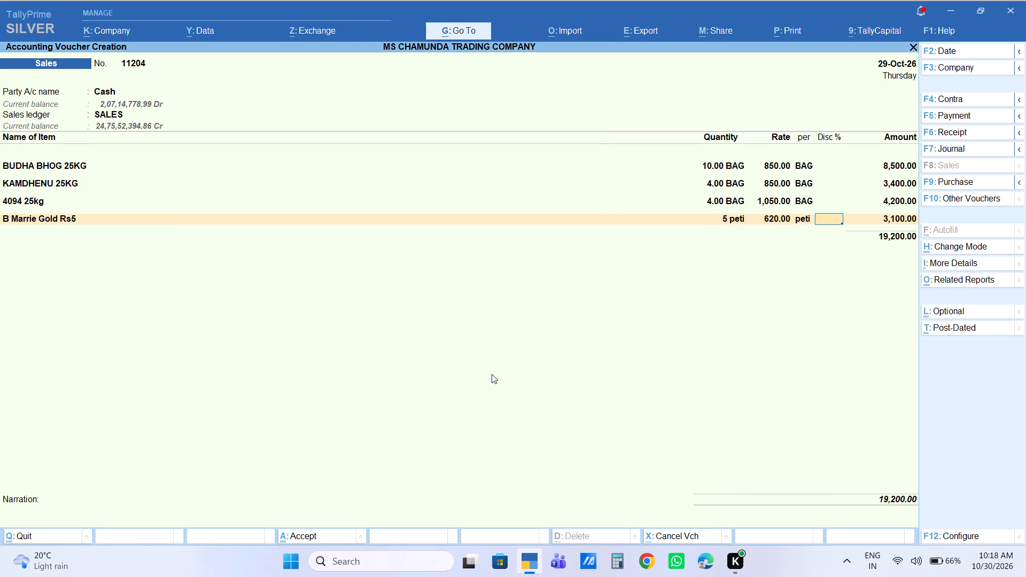
key(Return)
Add the stock item B Good Day Rs5 with quantity 3 peti, keeping its default rate and amount.
text(b goo)
key(Return)
key(3)
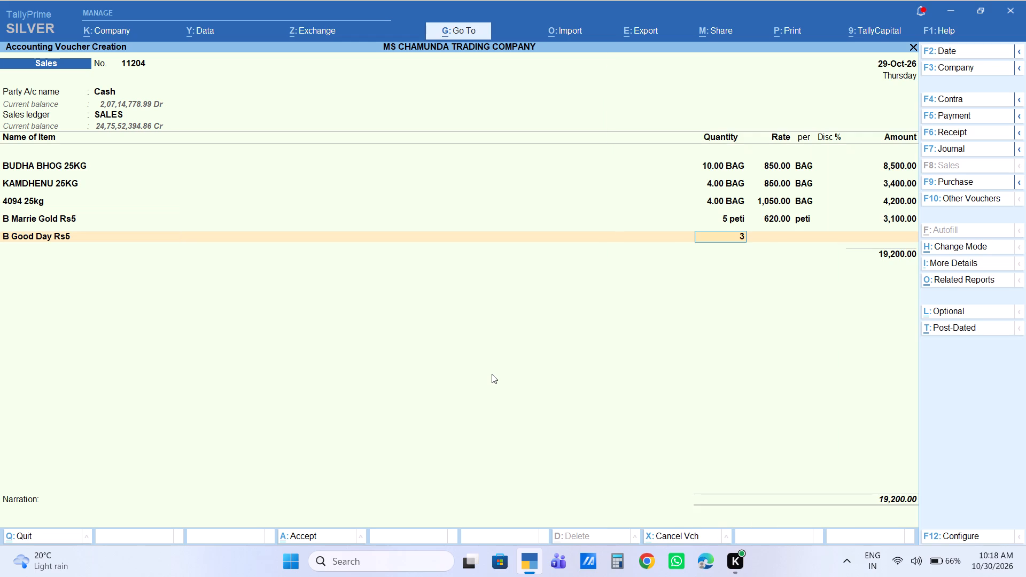
key(Return)
key(Return)
key(Return)
key(Return)
key(Return)
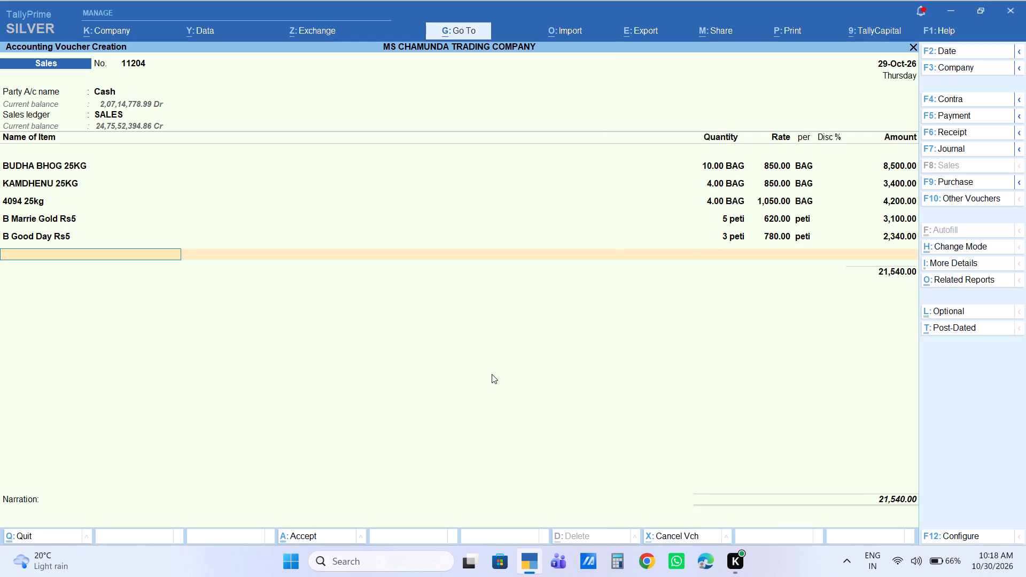
Add the stock item GOOD LITE 1KG with quantity 4 BAG and an amount of 780.
text(goo)
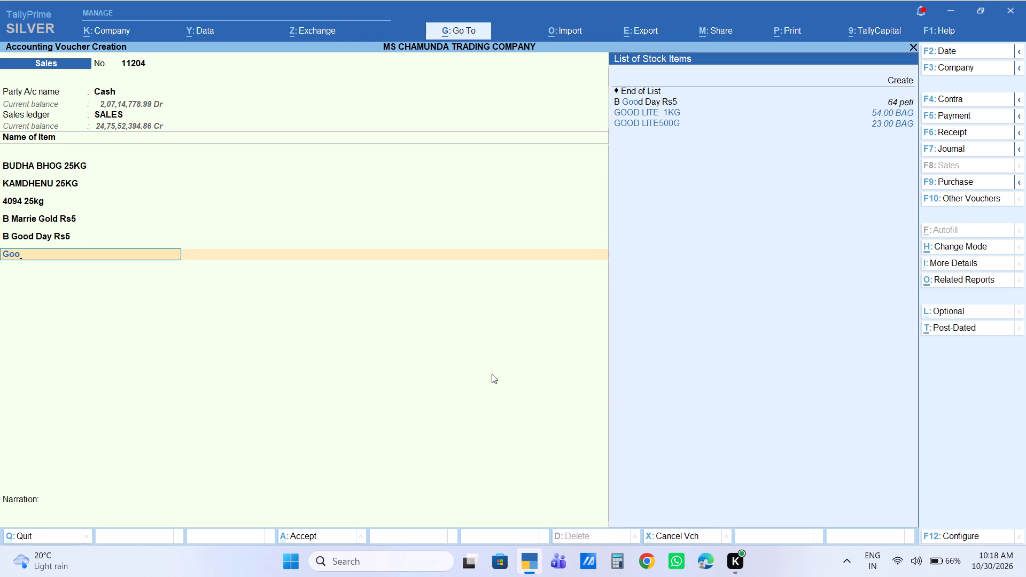
key(Down)
key(Return)
key(4)
key(Return)
key(Return)
key(Return)
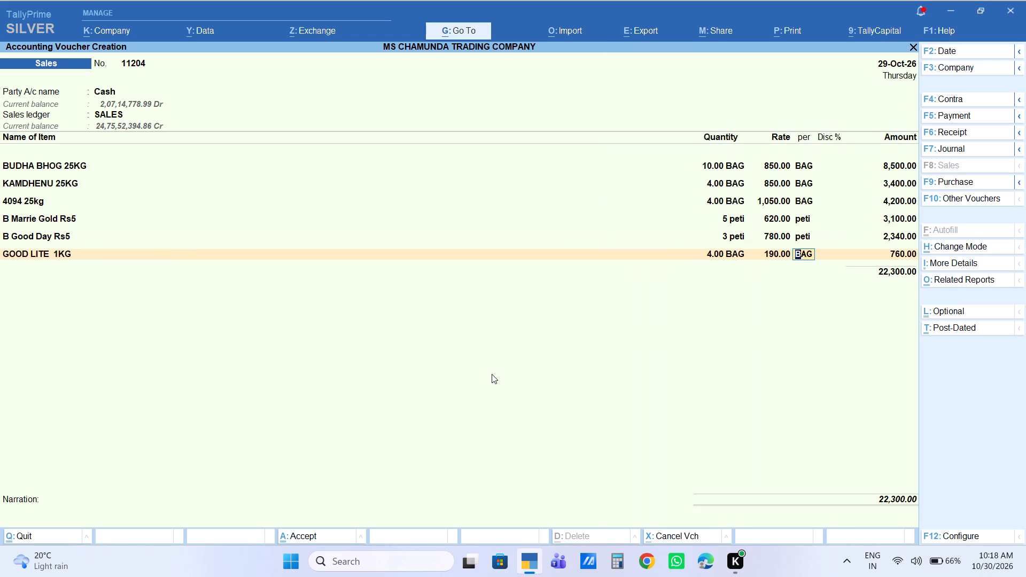
key(Return)
text(780)
key(Return)
Add the stock item Annapurna NAMAK 1KG with quantity 1 BAG, keeping its default rate and amount.
text(anna)
key(Down)
key(Return)
key(1)
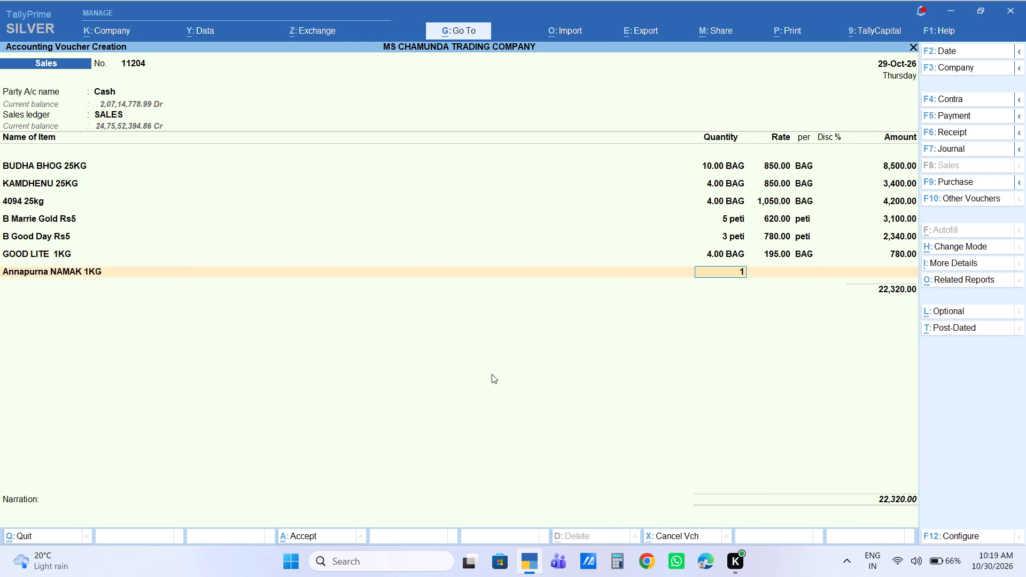
key(Return)
key(Return)
key(Return)
key(Return)
key(Return)
End the item list and add a Labour Charge of 62 to the voucher.
key(Return)
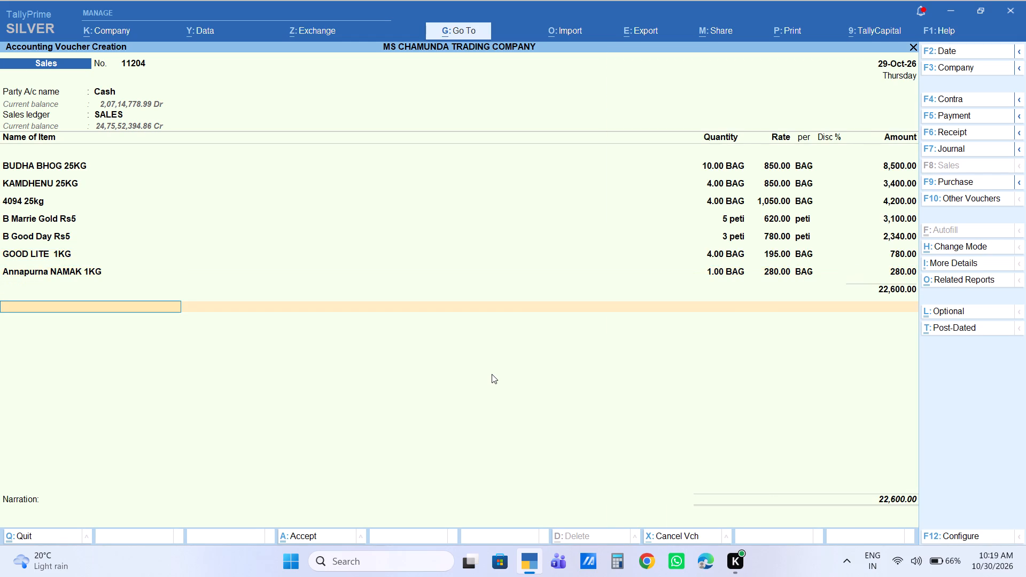
text(la)
key(Return)
key(Return)
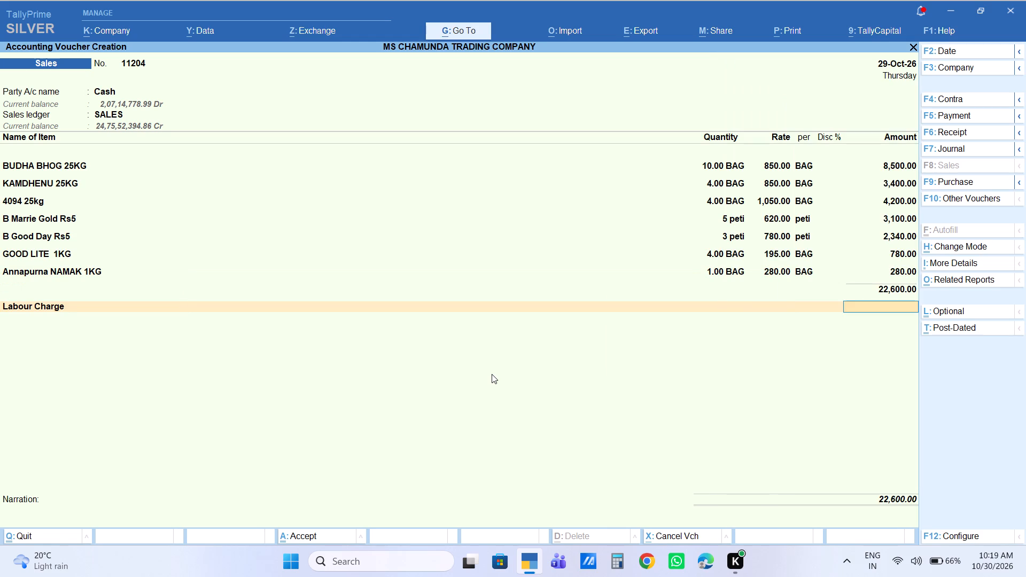
text(62)
key(Return)
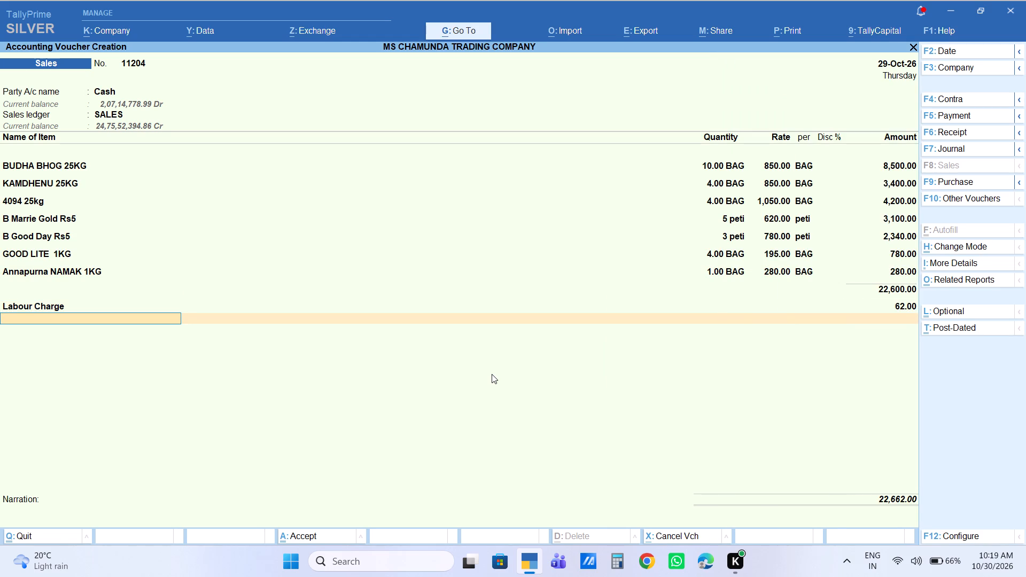
Save sales voucher 11204 with the narration left blank.
key(Return)
key(Return)
key(Return)
key(Return)
Set the new sales voucher's party account to Cash and its sales ledger to SALES.
text(cas)
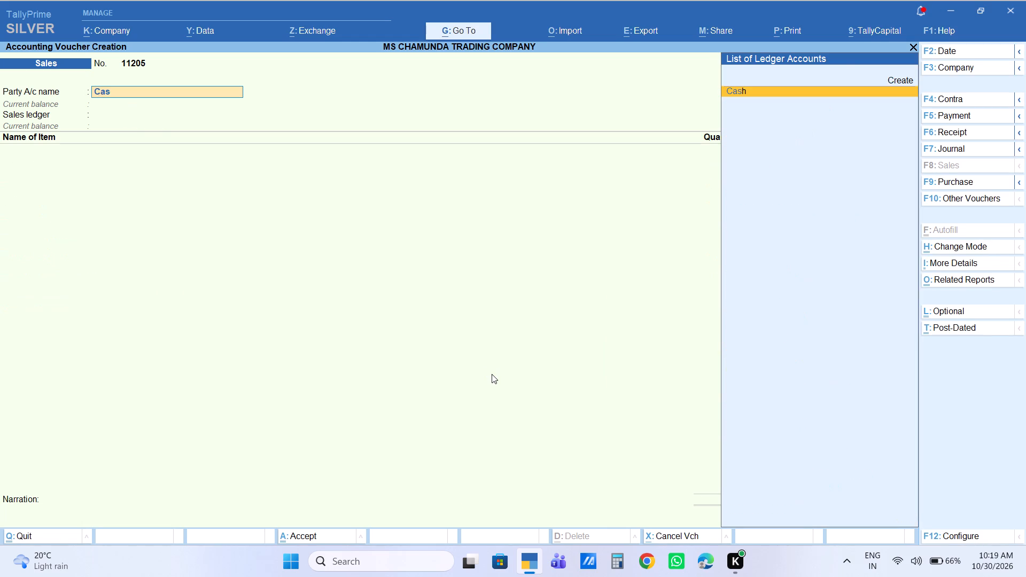
key(Return)
key(Return)
key(Return)
key(Return)
key(Return)
key(Return)
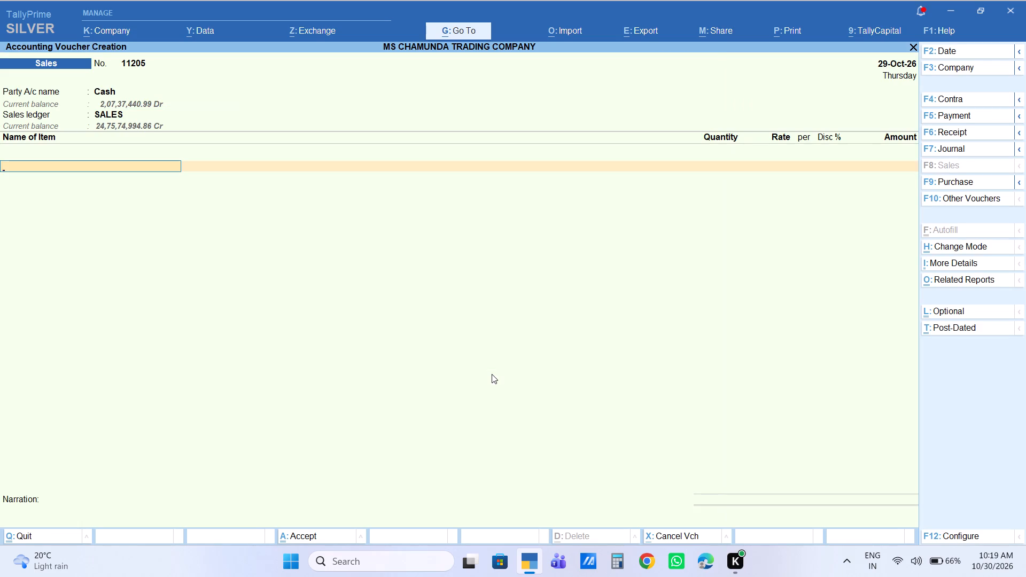
Add the stock item Choco Biscuit Rs5 with quantity 2 peti and an amount of 1200.
text(choco)
key(Down)
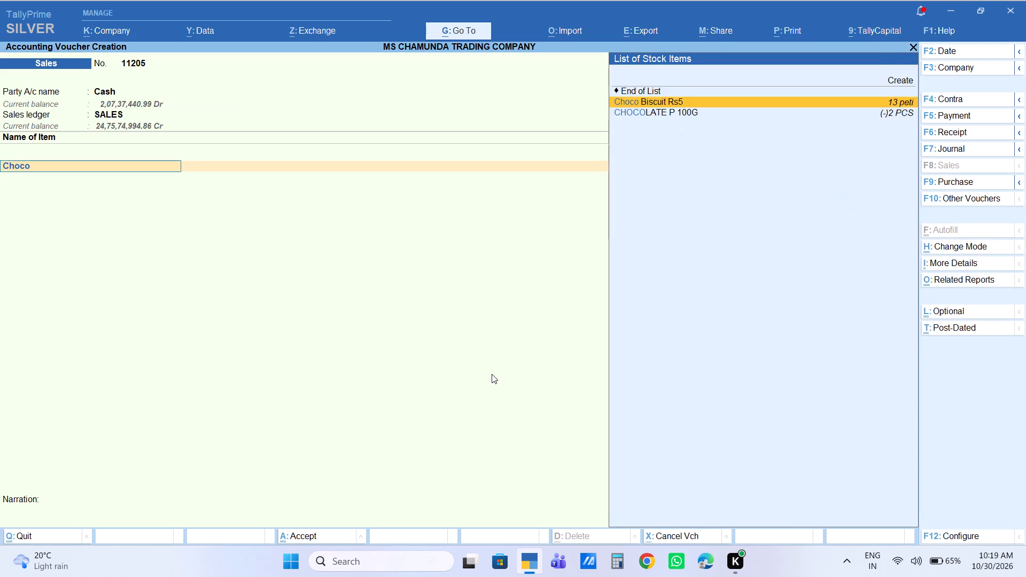
key(Return)
key(2)
key(Return)
key(Return)
key(Return)
key(Return)
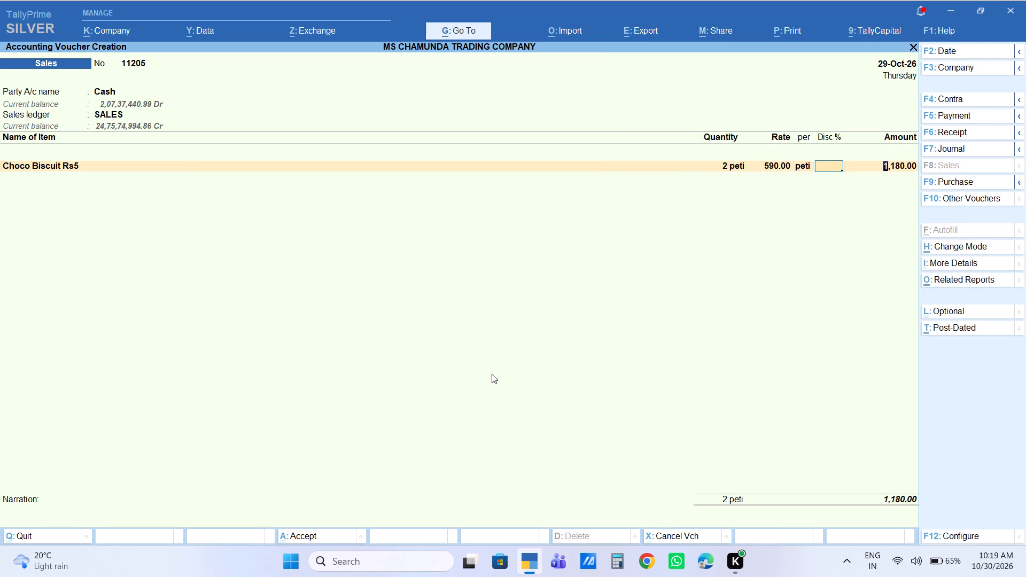
text(1200)
key(Return)
End the item list and save voucher 11205 without a labour charge or narration.
key(Return)
key(Return)
key(Return)
key(Return)
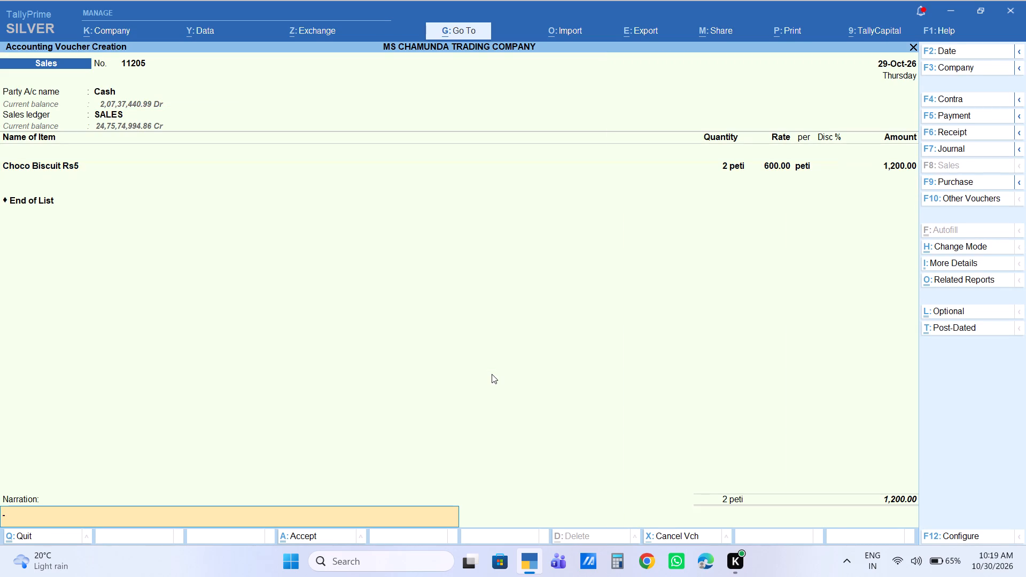
key(Return)
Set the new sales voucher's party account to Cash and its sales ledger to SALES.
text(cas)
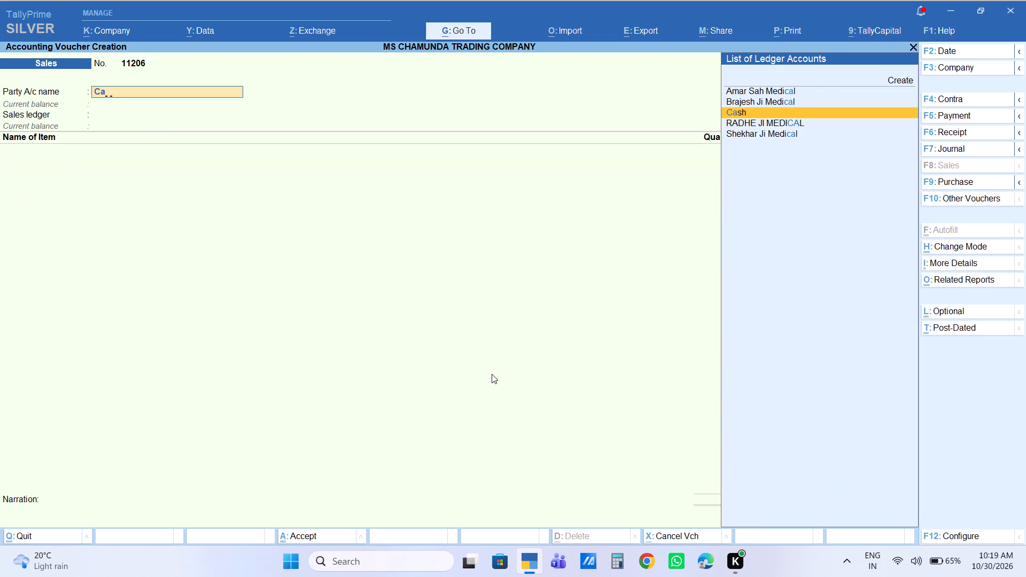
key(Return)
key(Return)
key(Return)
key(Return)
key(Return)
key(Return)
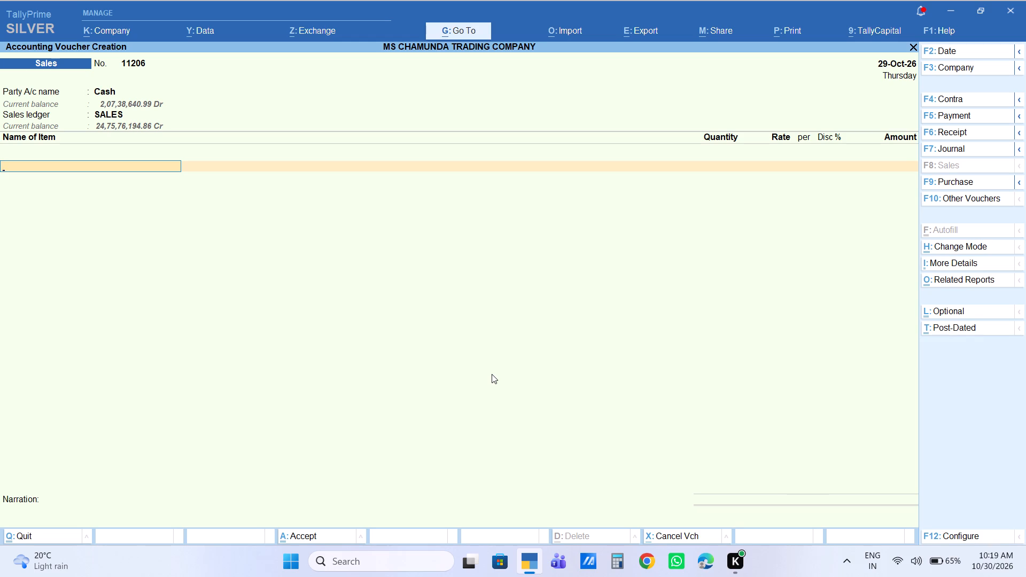
key(BackSpace)
key(BackSpace)
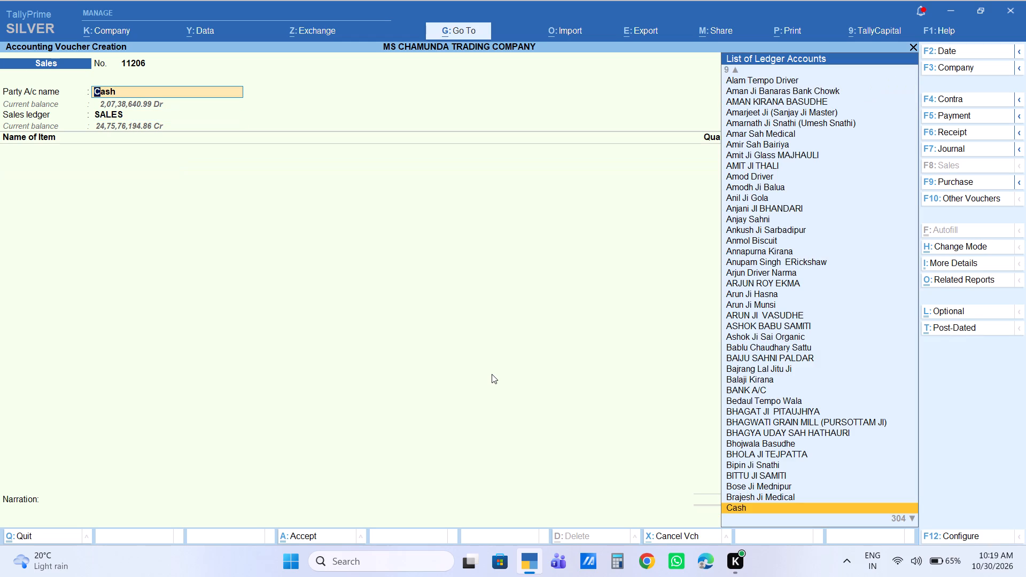
text(rajes)
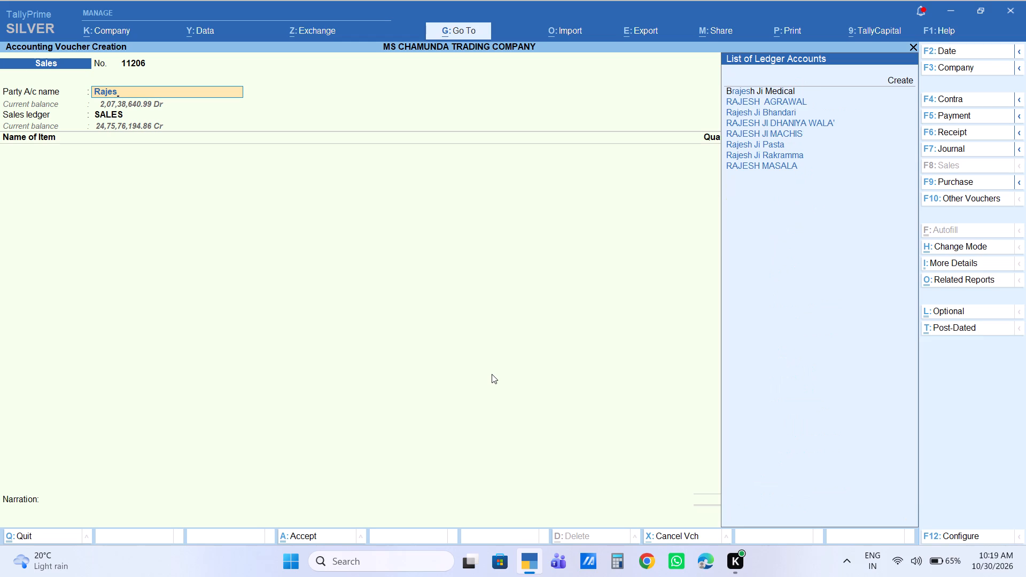
key(Down)
key(Down)
key(Down)
key(Down)
key(Down)
key(Return)
key(Return)
key(Return)
key(Return)
key(Return)
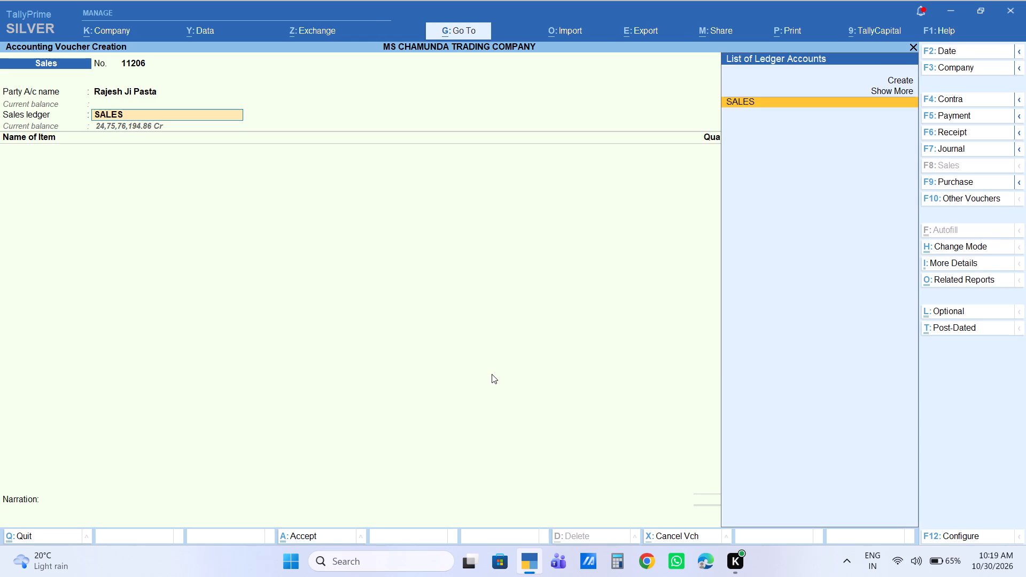
key(Return)
key(Return)
key(BackSpace)
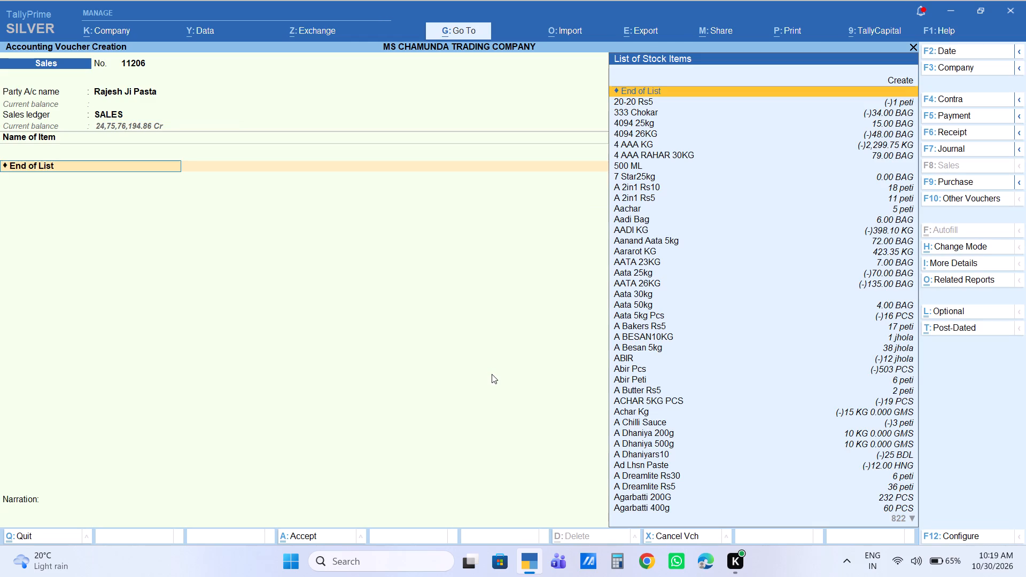
Add the stock item R MIRCH P 500G with quantity 20 PKT, keeping its default rate.
text(r miurc)
key(Down)
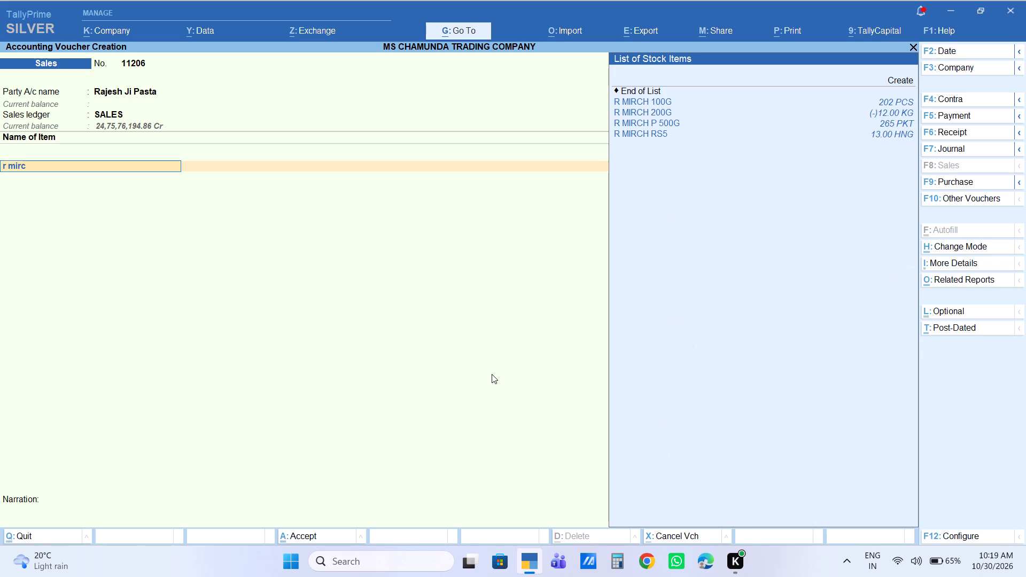
key(Down)
key(Down)
key(Return)
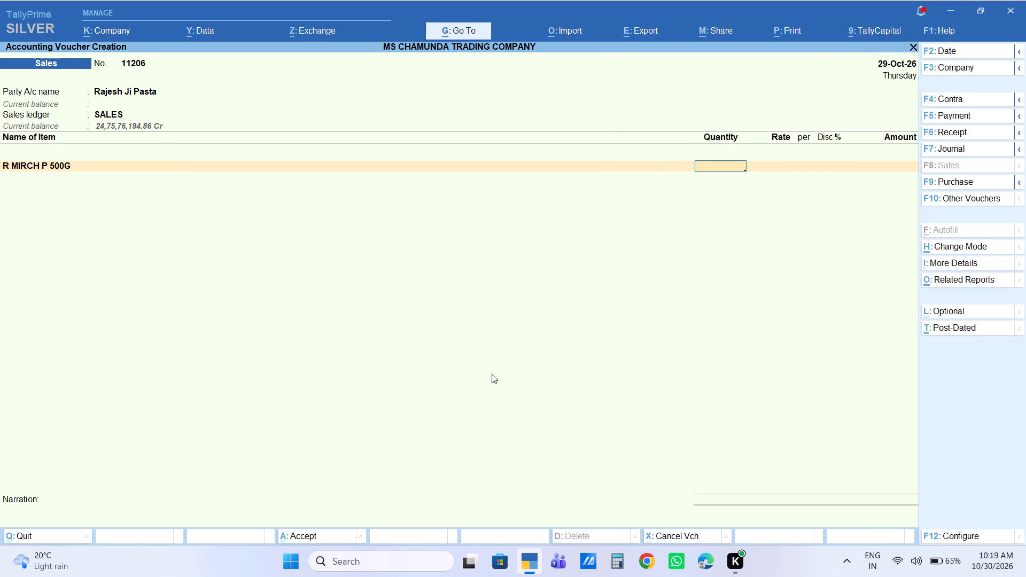
text(10)
key(BackSpace)
key(BackSpace)
text(20)
key(Return)
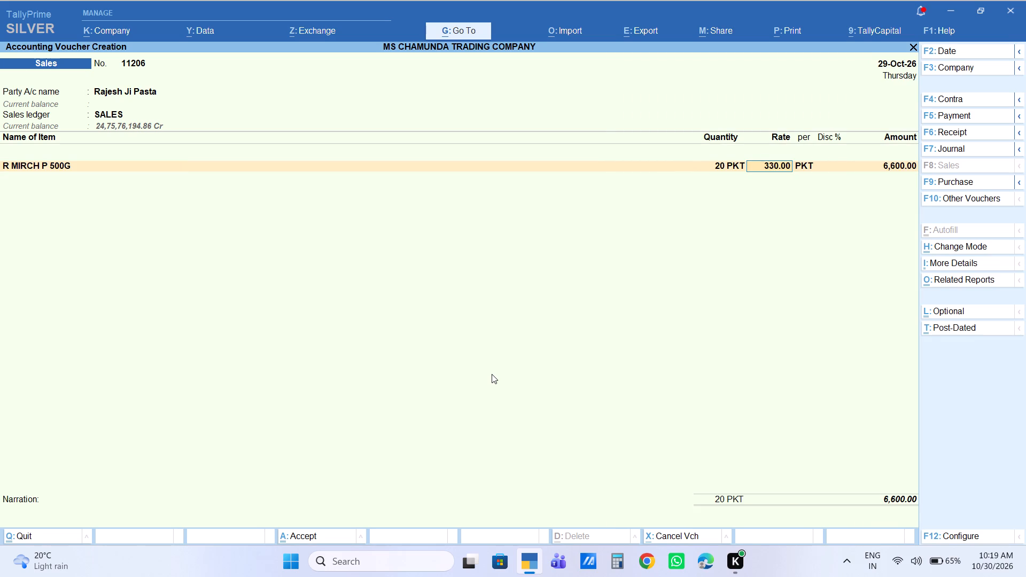
key(Return)
key(Return)
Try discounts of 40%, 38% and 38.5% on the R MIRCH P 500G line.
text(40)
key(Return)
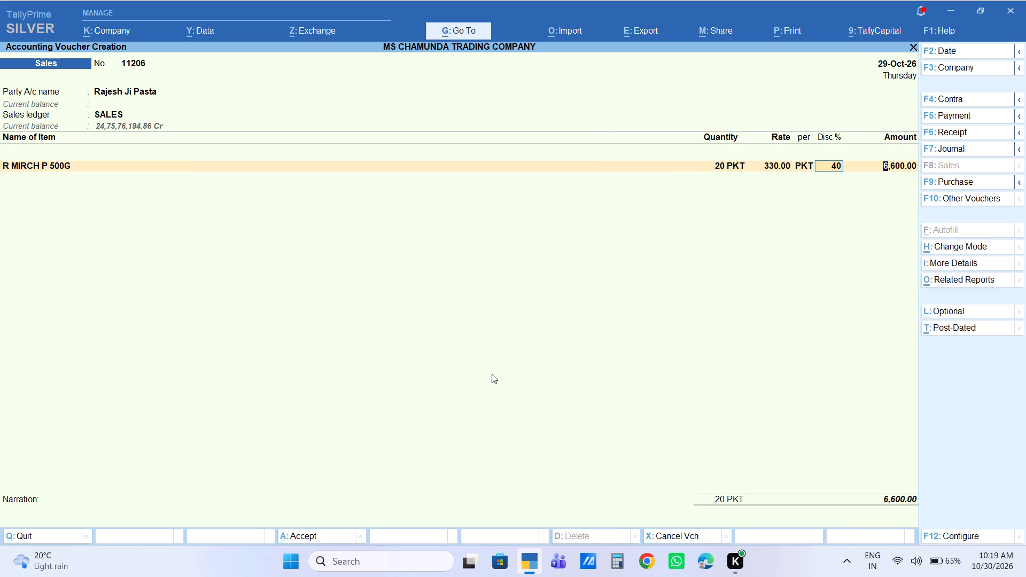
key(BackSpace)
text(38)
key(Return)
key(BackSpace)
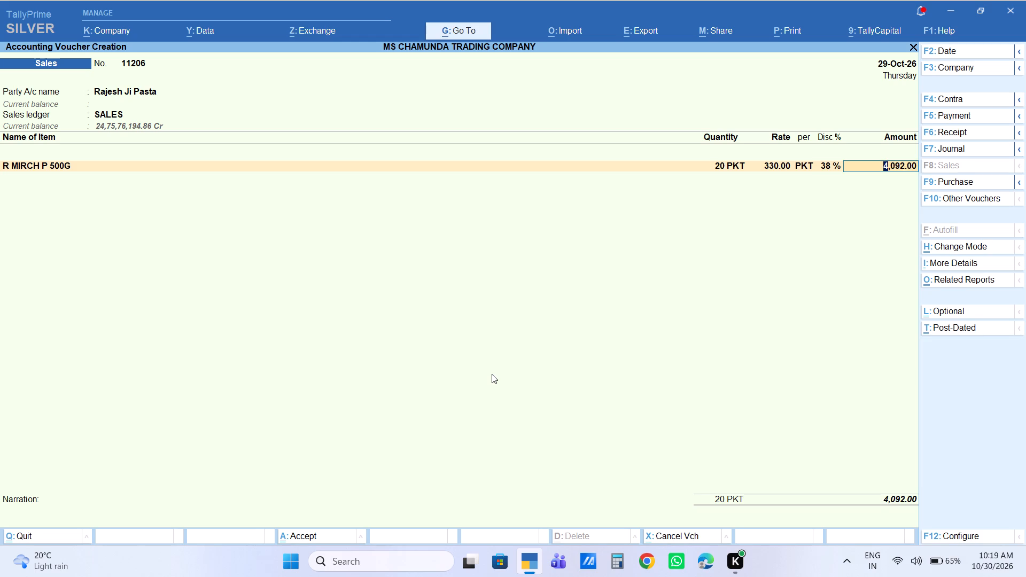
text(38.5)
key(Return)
Set the discount on the R MIRCH P 500G line to 39% and accept the calculated amount.
key(BackSpace)
text(39)
key(Return)
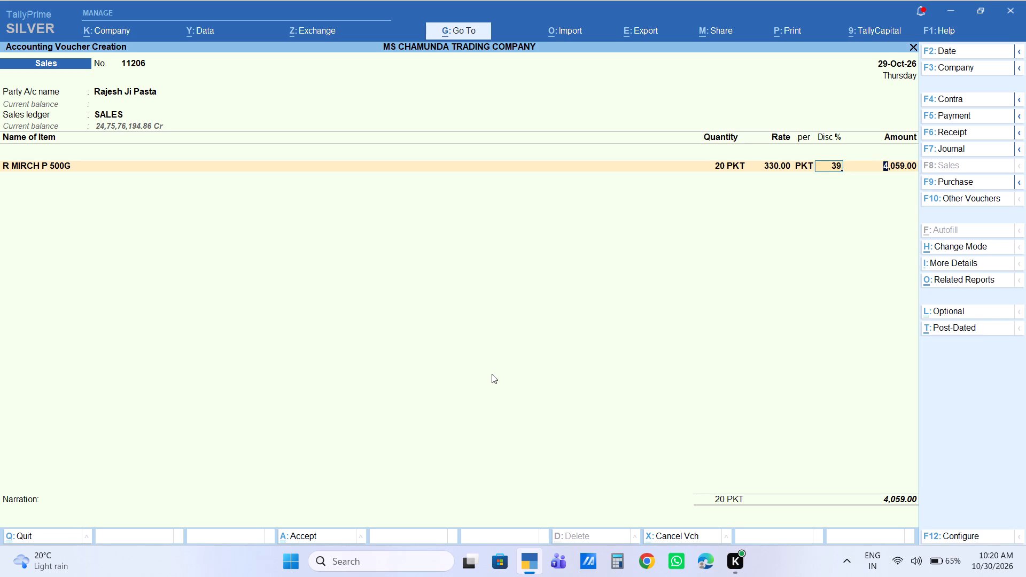
key(Return)
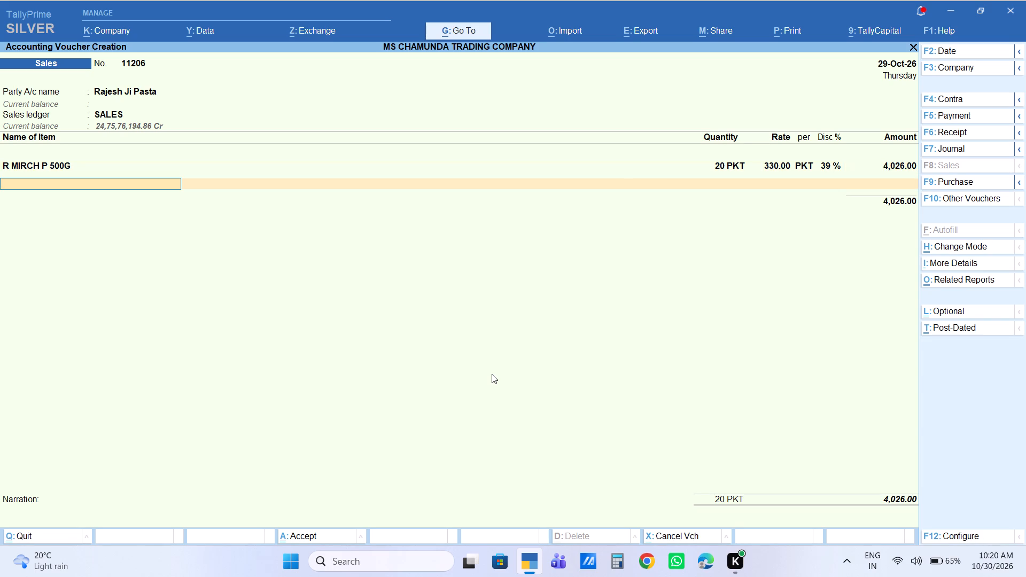
Add the stock item R Dhaniya 500g with quantity 20 PKT, a rate of 225 and a 39% discount.
text(r dhani)
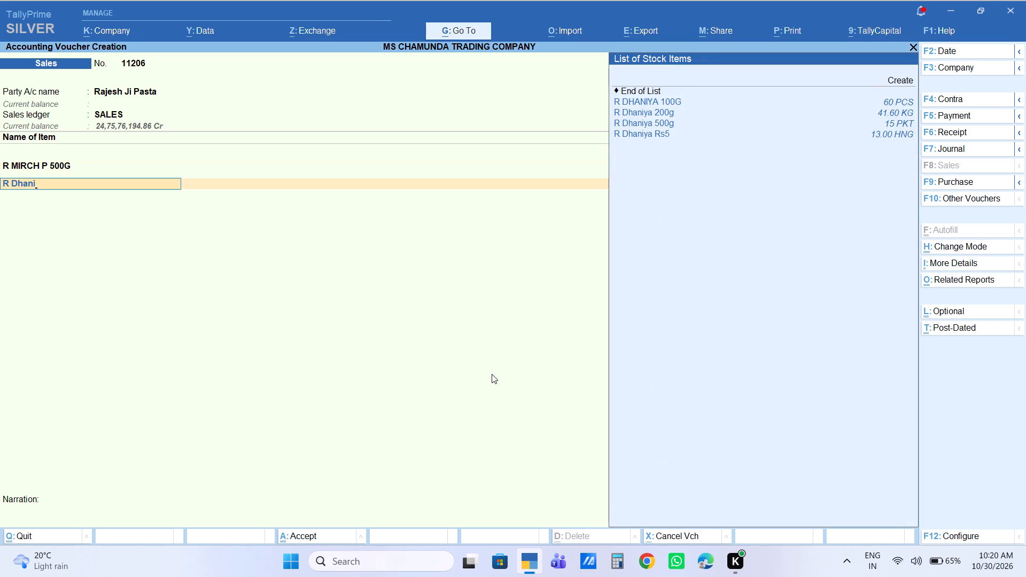
key(Down)
key(Down)
key(Down)
key(Return)
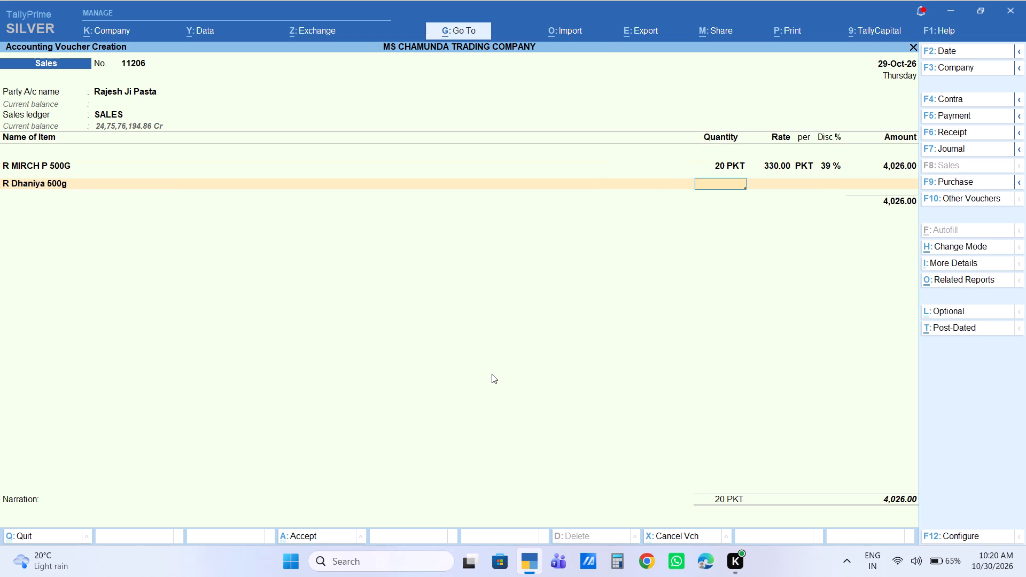
text(20)
key(Return)
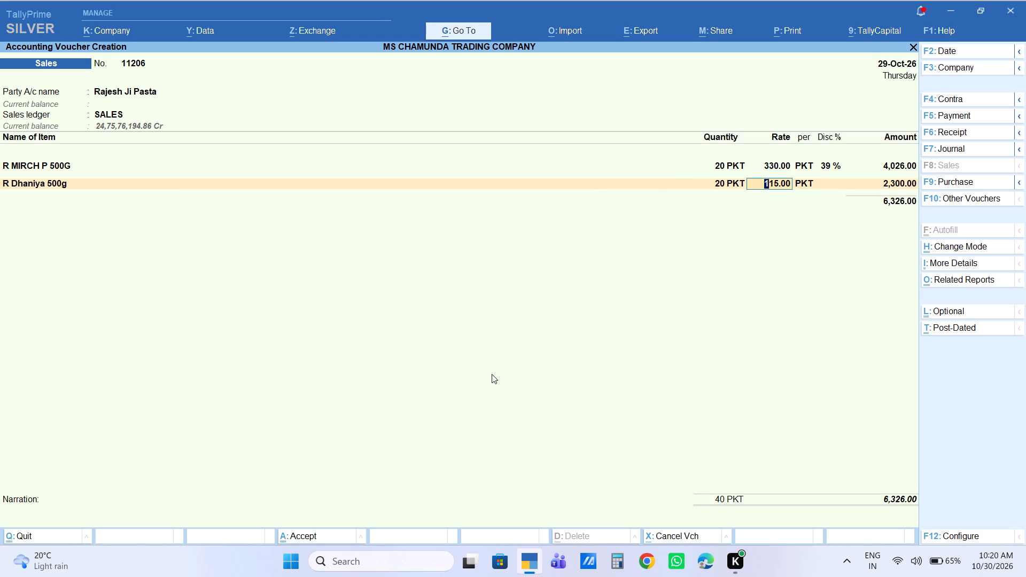
text(225)
key(Return)
key(Return)
text(39)
key(Return)
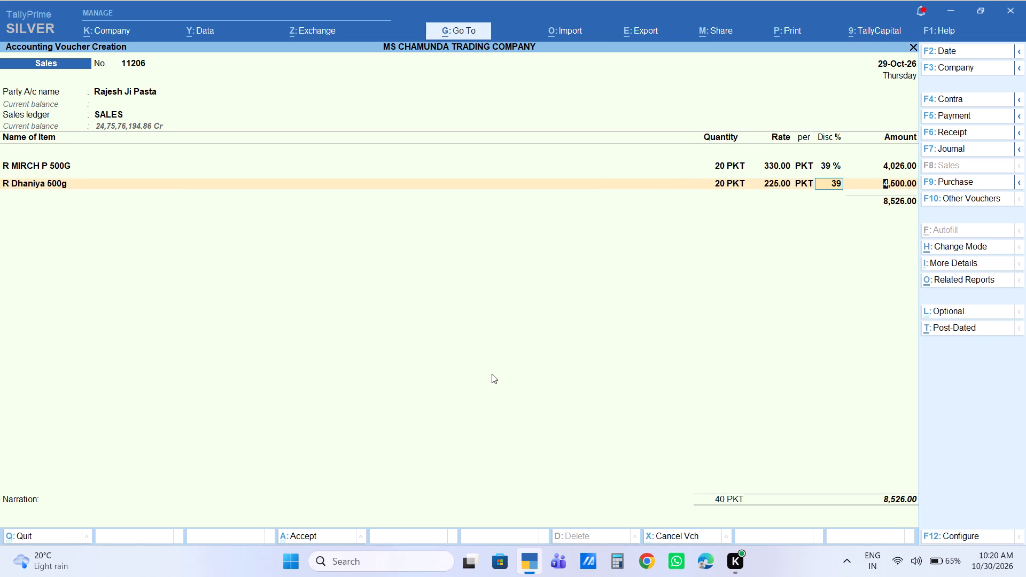
key(Return)
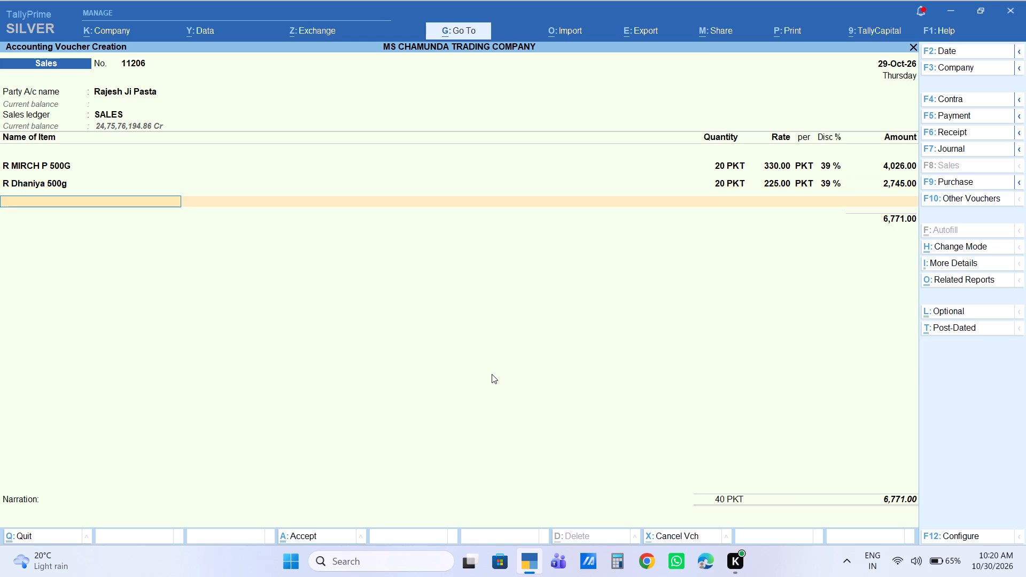
Add the stock item R Jeera 500g with quantity 10 PKT and a 39% discount.
text(r je)
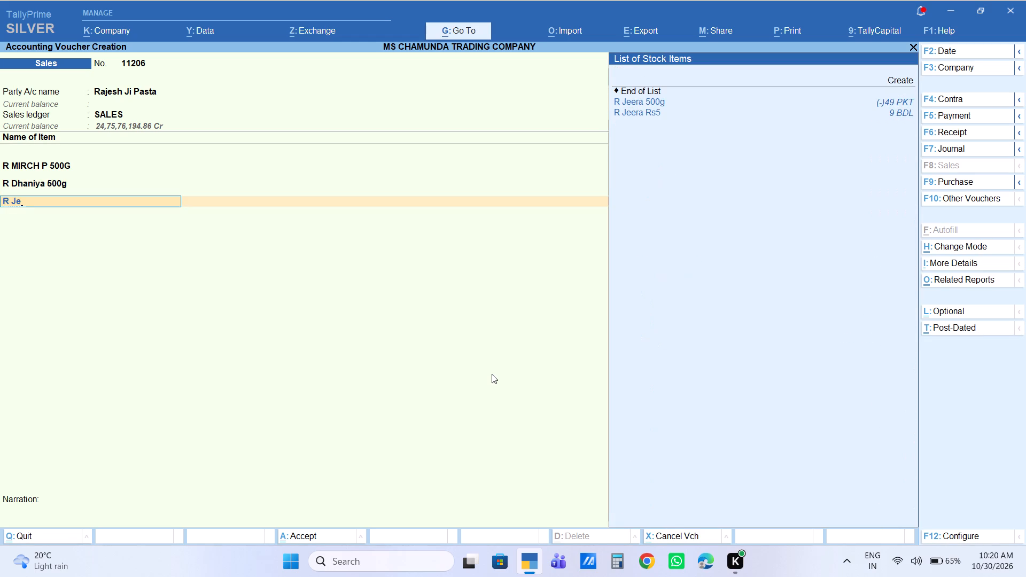
key(Down)
key(Return)
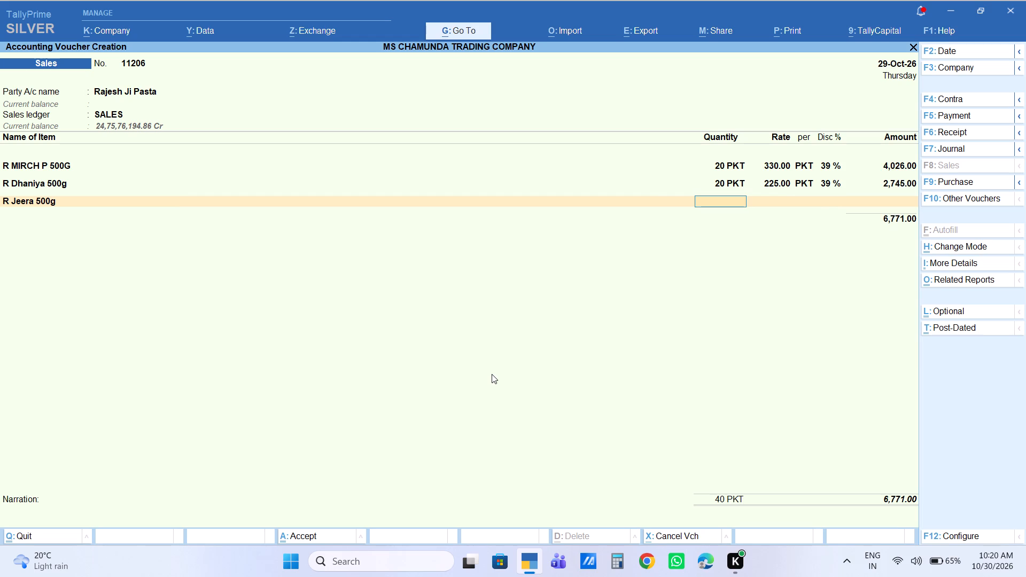
text(10)
key(Return)
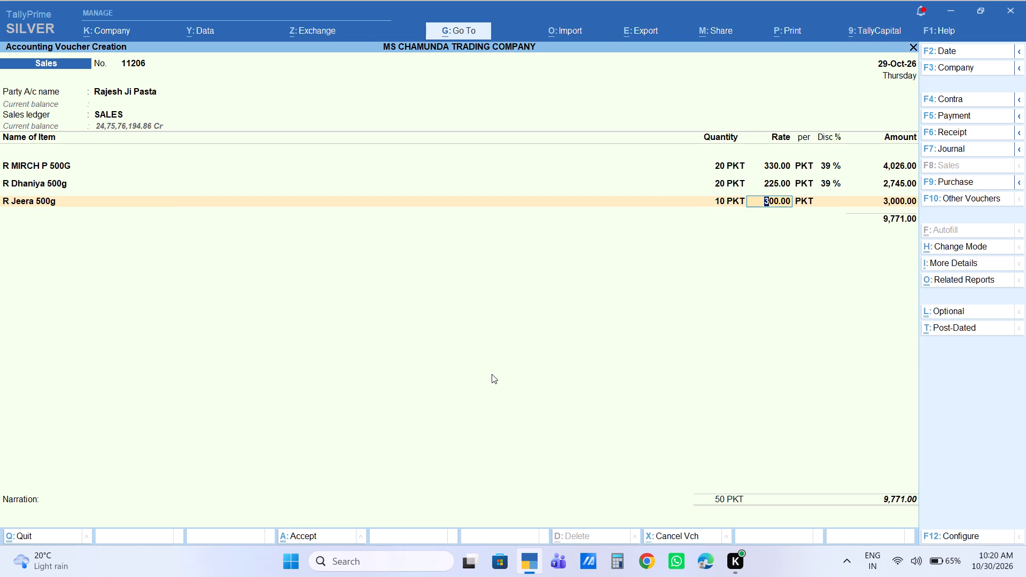
key(Return)
key(Return)
text(39)
key(Return)
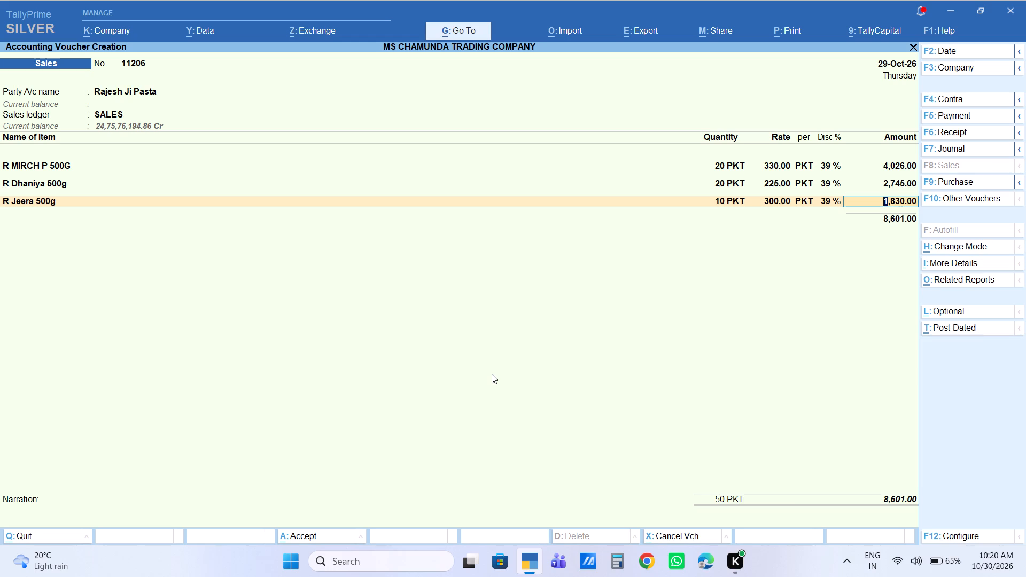
key(BackSpace)
key(BackSpace)
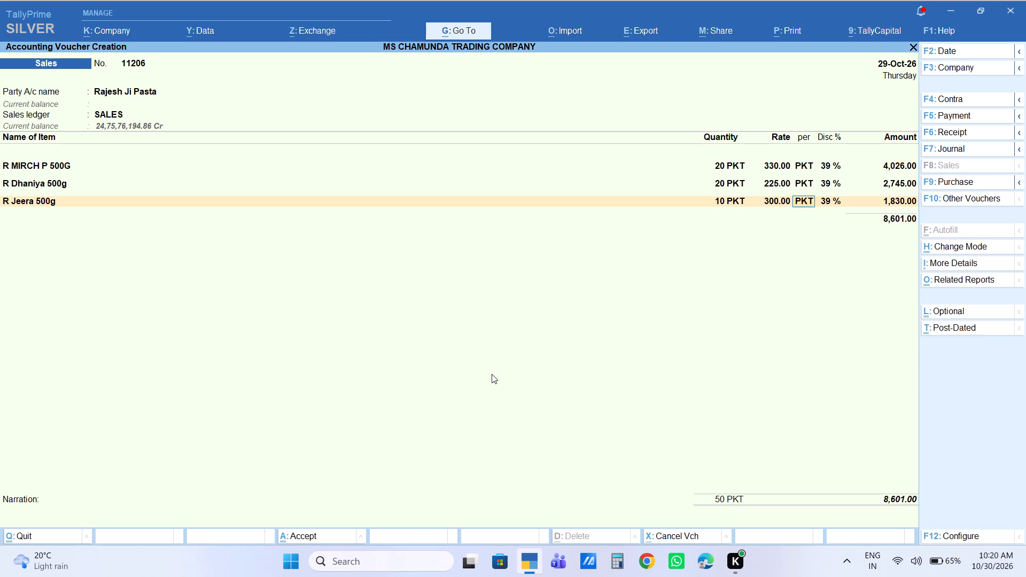
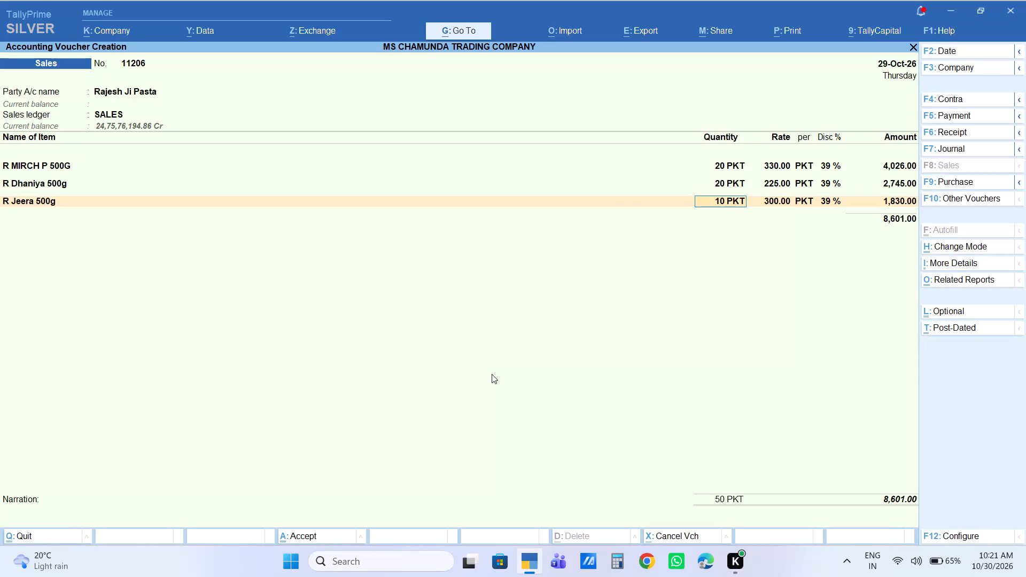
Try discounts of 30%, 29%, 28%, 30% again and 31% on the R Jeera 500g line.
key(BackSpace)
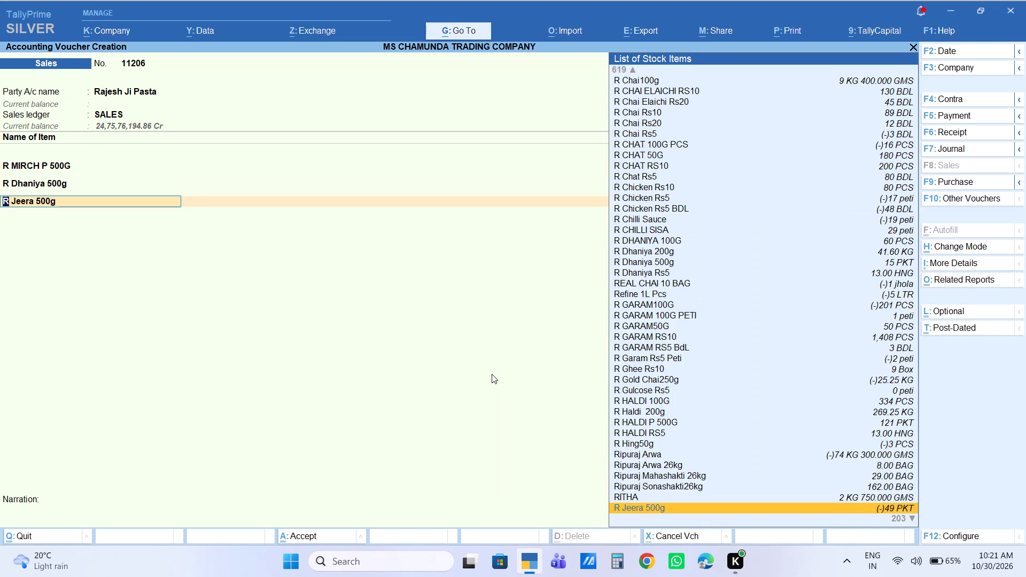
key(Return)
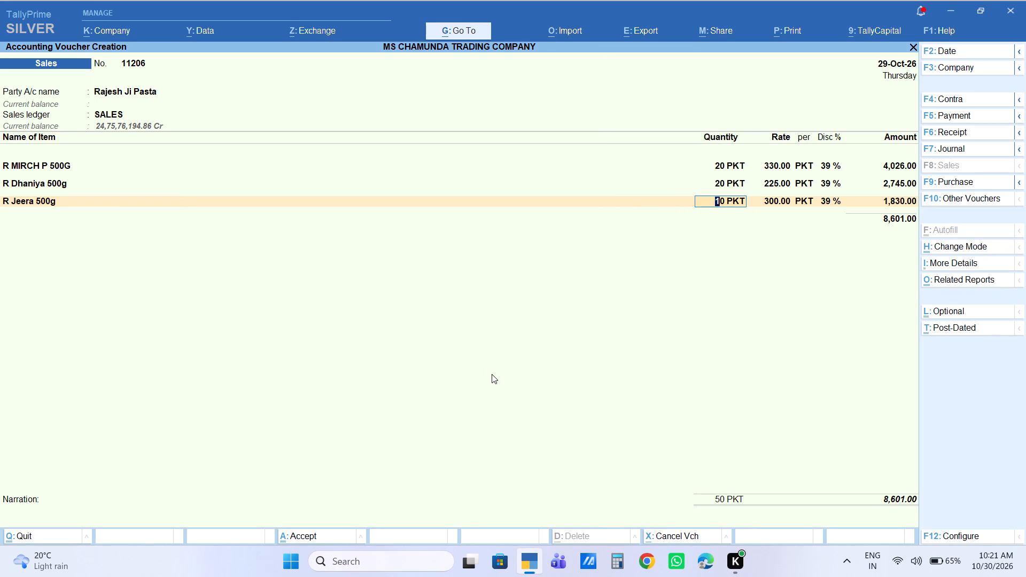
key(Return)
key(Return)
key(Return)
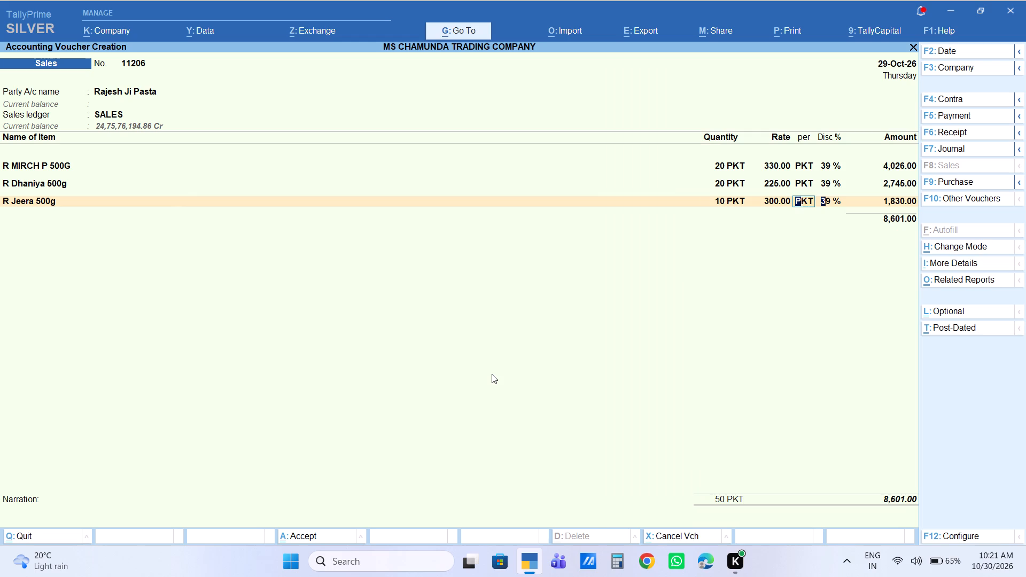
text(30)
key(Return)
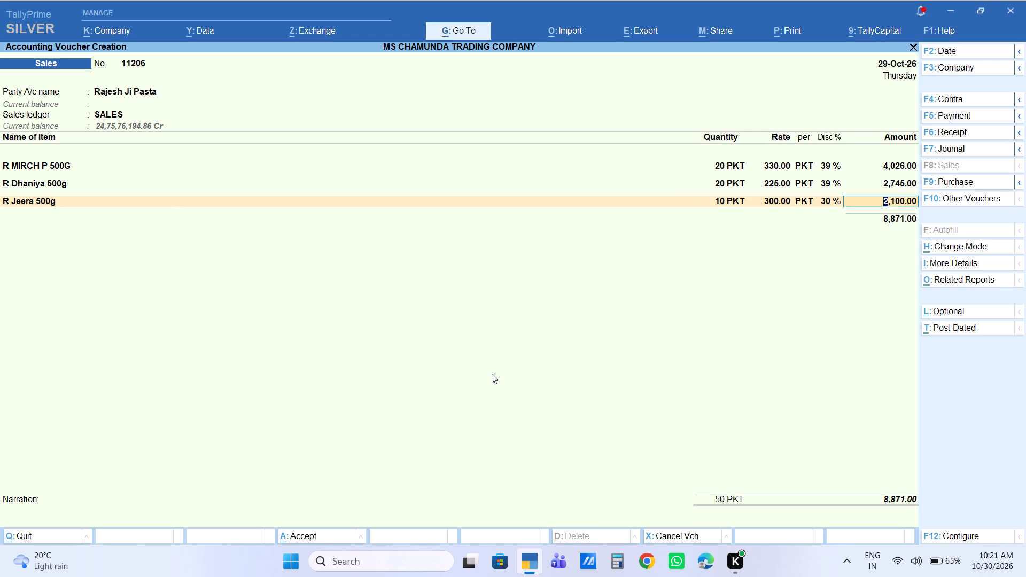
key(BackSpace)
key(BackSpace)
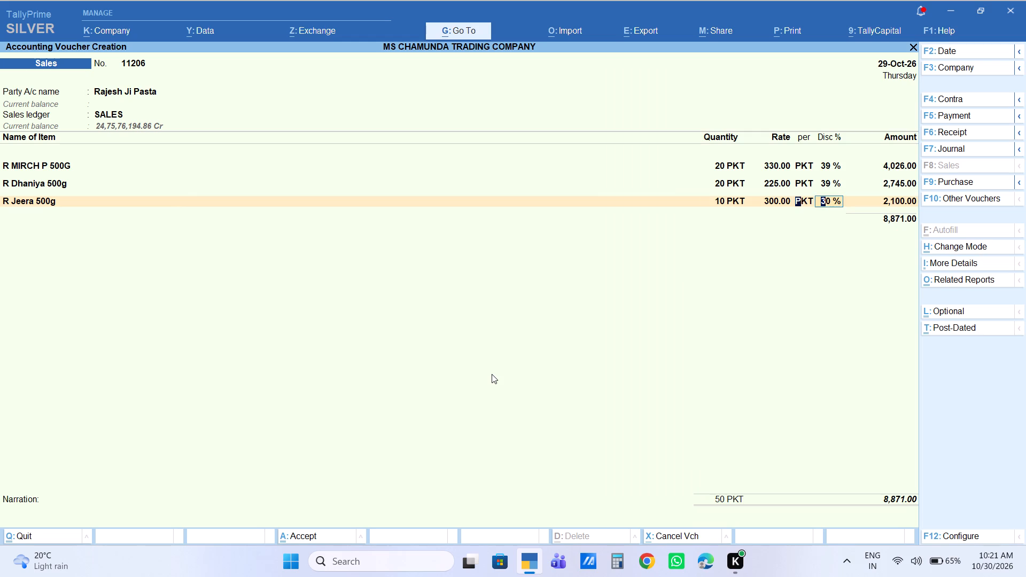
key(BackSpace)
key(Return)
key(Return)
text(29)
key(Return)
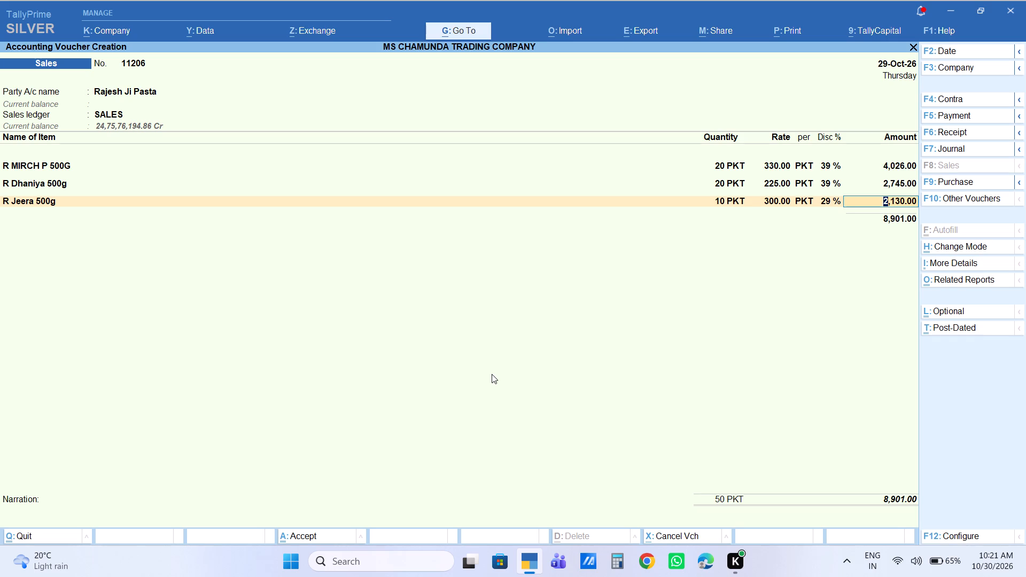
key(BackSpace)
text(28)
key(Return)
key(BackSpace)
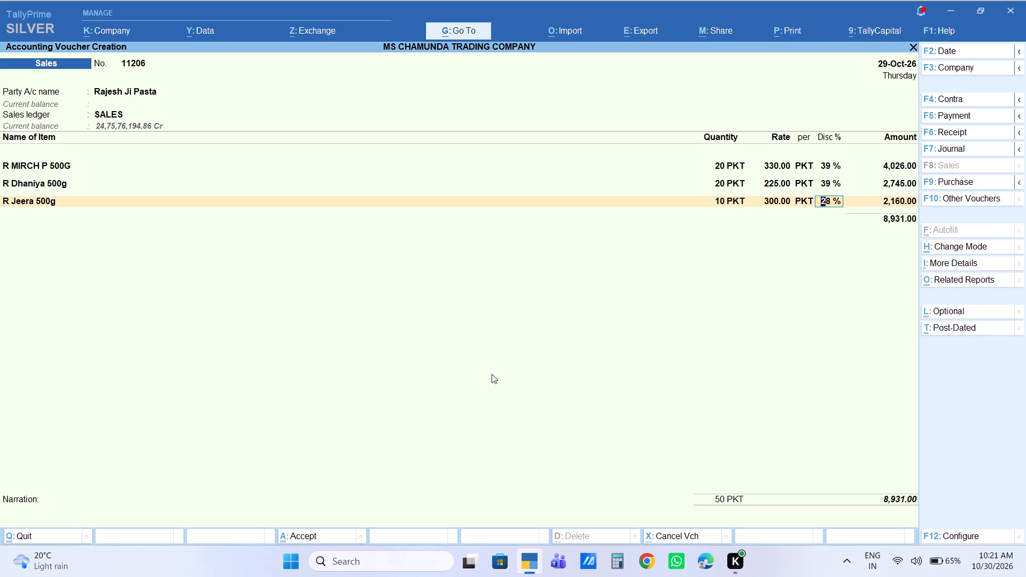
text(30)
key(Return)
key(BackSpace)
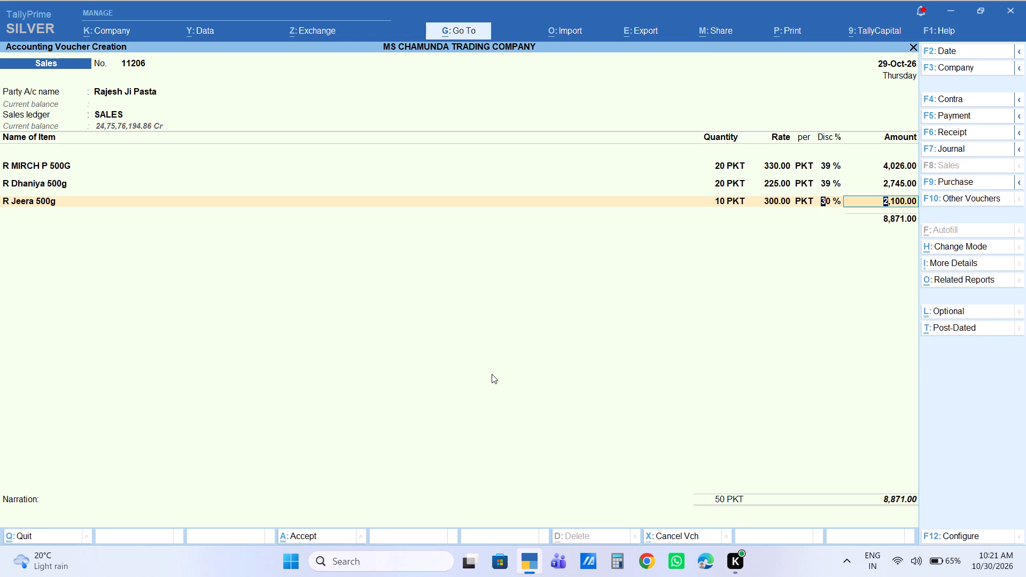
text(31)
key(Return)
Set the discount on the R Jeera 500g line to 32% and accept the calculated amount.
key(BackSpace)
text(32)
key(Return)
key(Return)
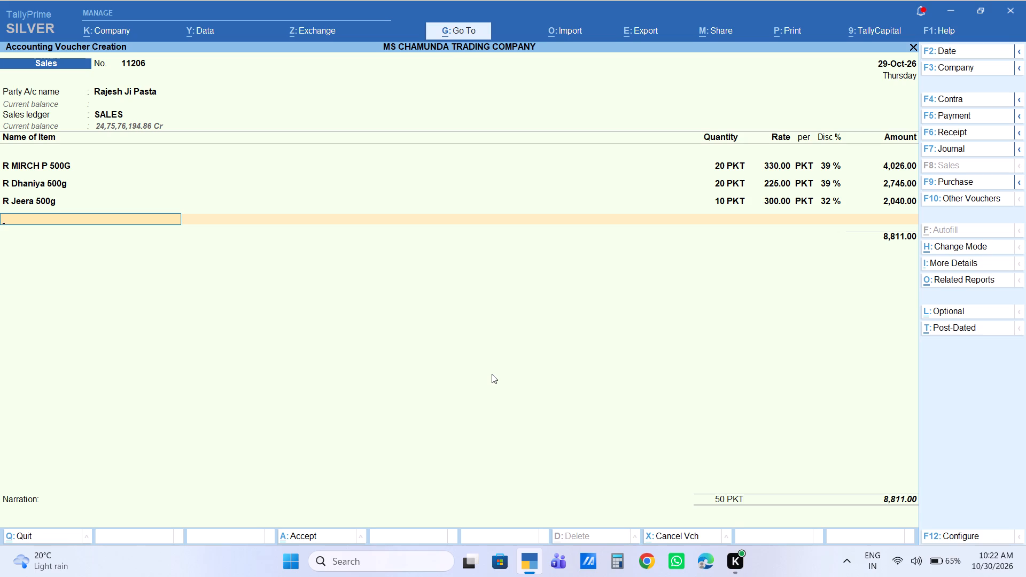
Add the stock item R MARICH 500G with quantity 4 PKT, a 32% discount and an amount of 1441.
text(r mar)
key(Down)
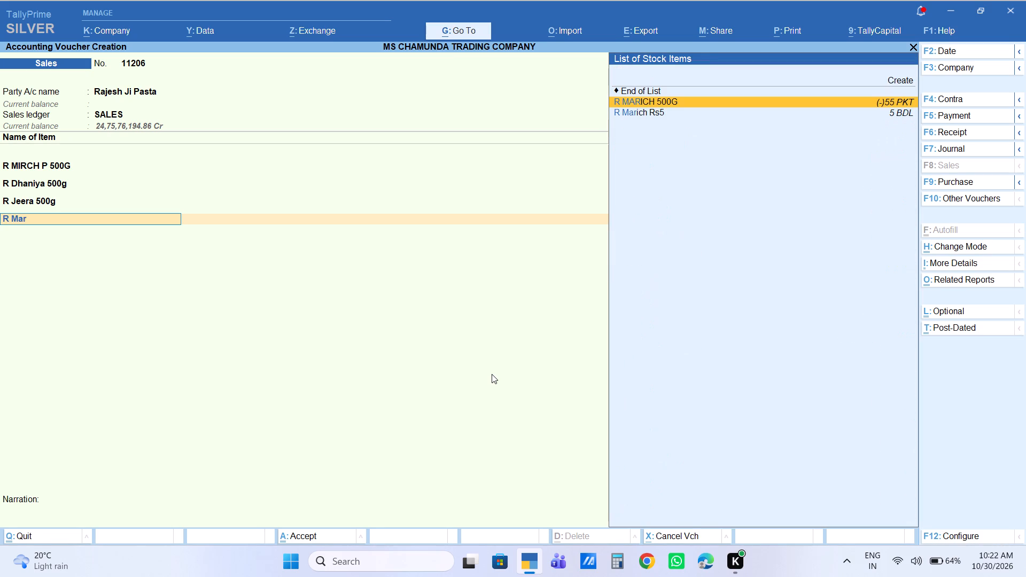
key(Return)
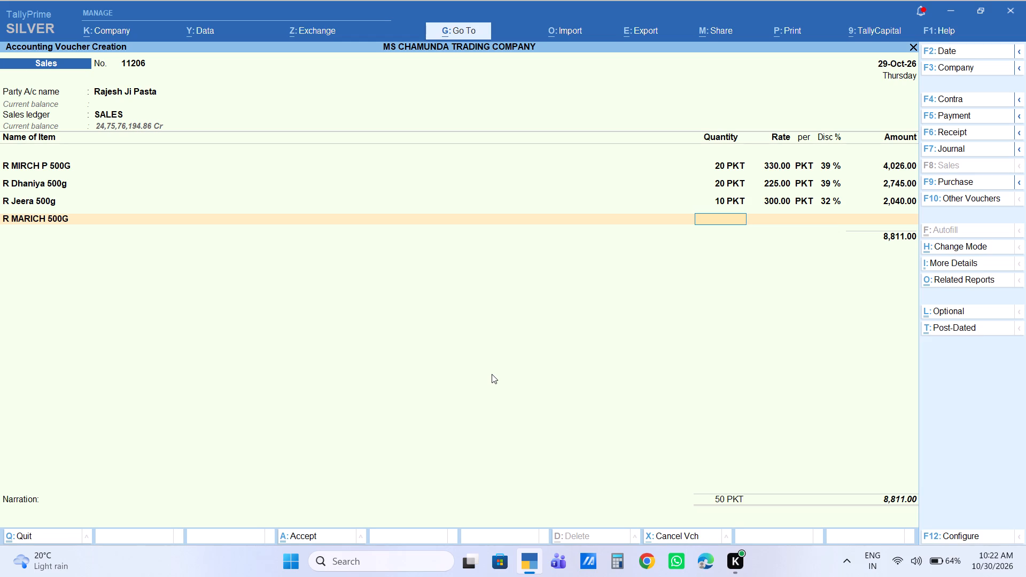
key(4)
key(Return)
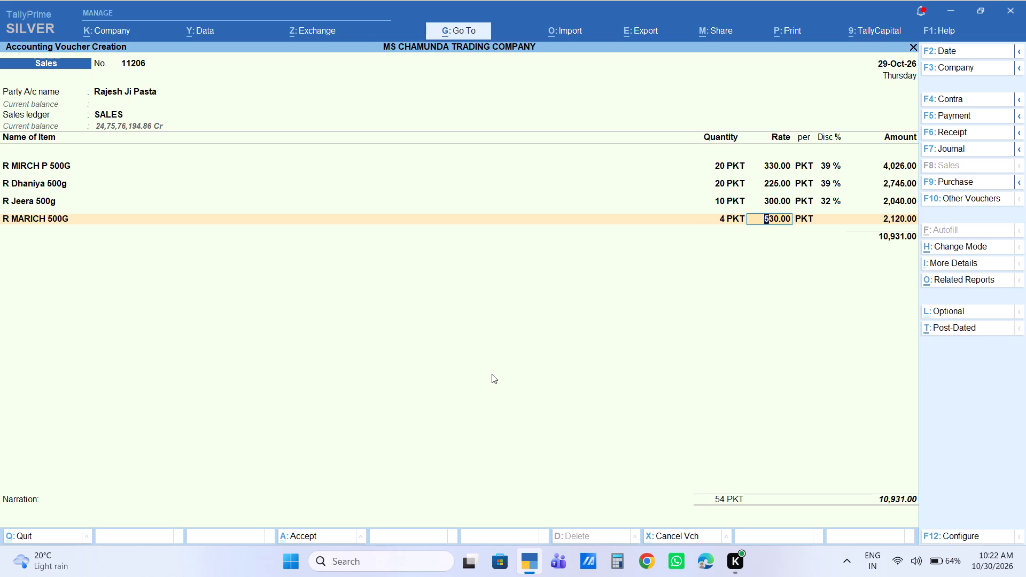
key(Return)
key(Return)
text(32)
key(Return)
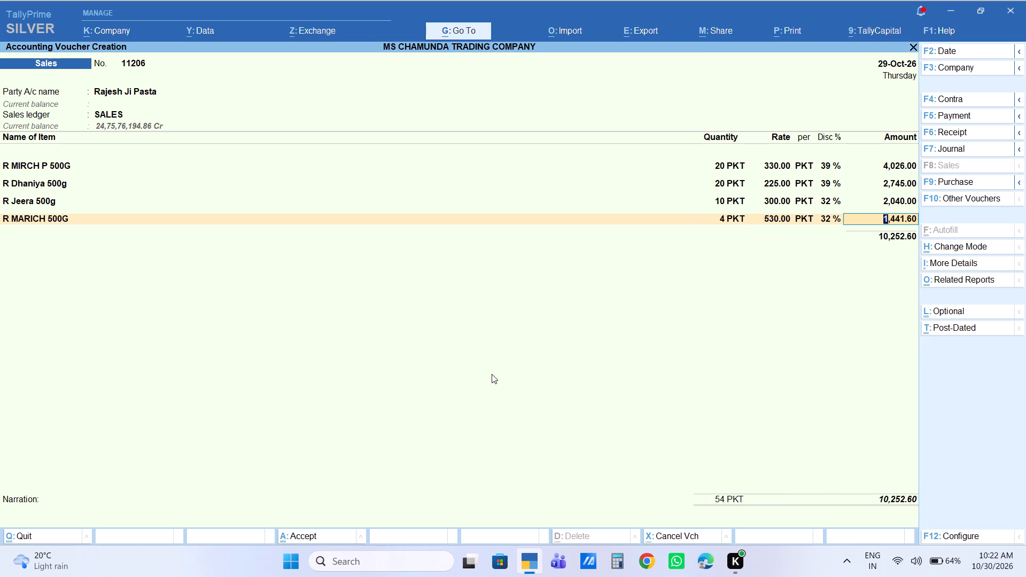
text(1441)
key(Return)
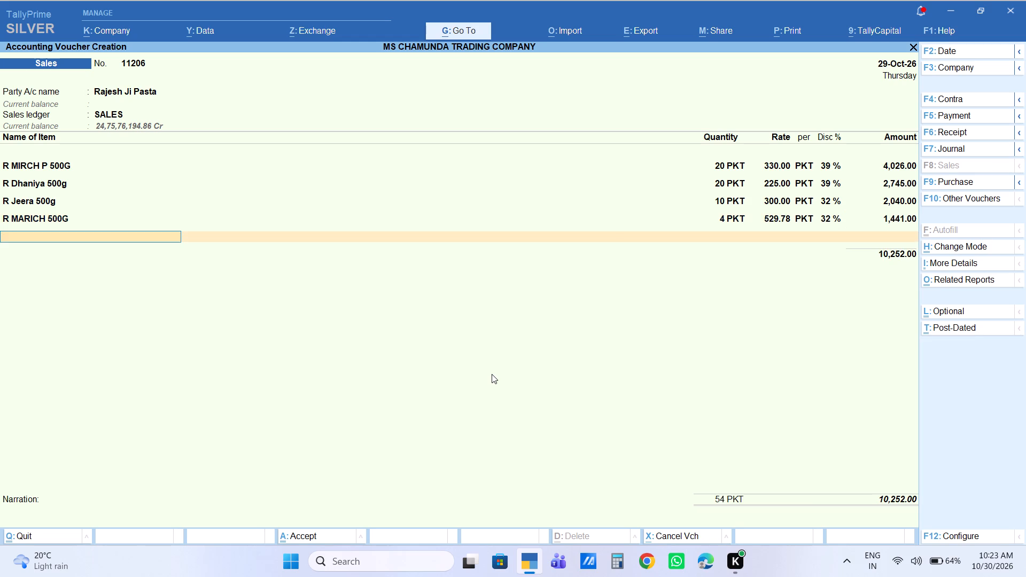
Add the stock item M Meat 100g Pcs with quantity 30 PCS.
text(m mea)
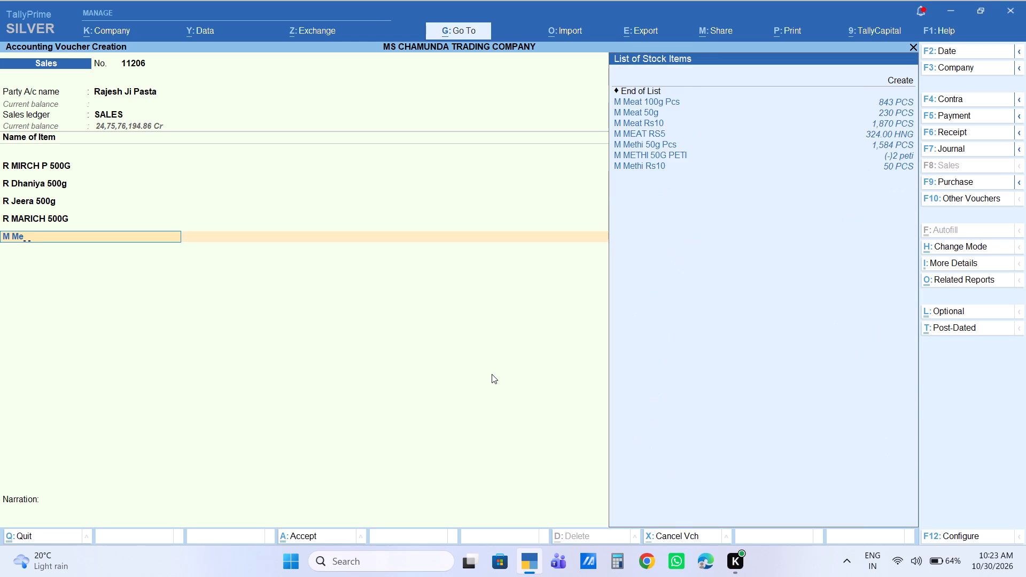
key(Down)
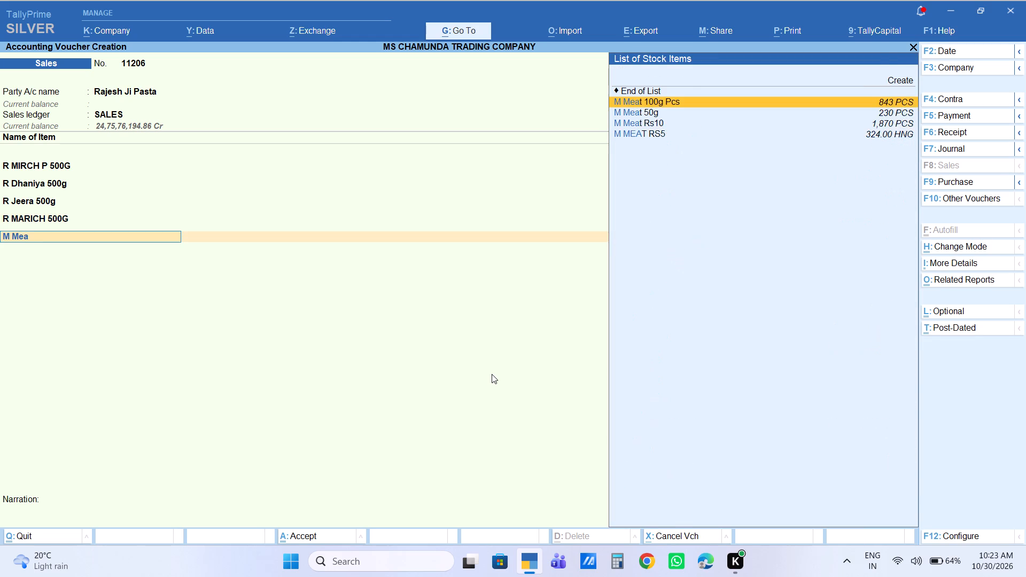
key(Return)
text(23)
key(BackSpace)
key(BackSpace)
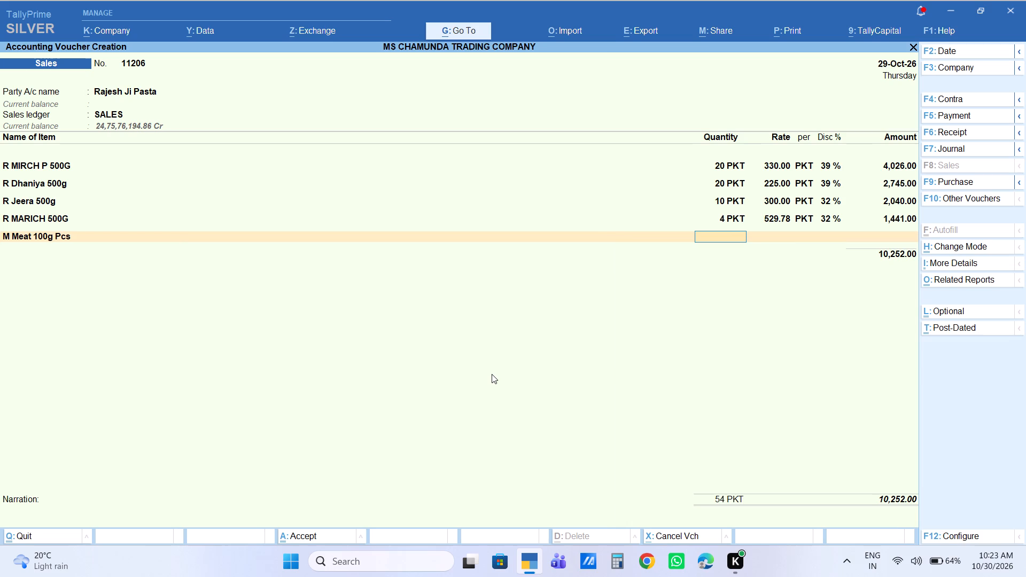
text(30)
key(Return)
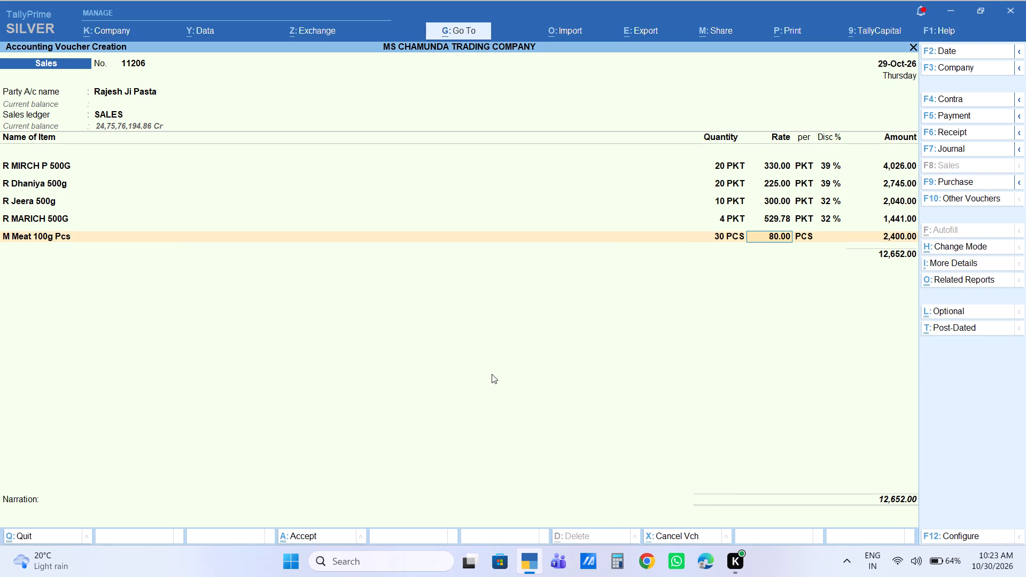
key(Return)
key(Return)
key(Return)
Set the M Meat 100g Pcs line's rate to 100 with a 32% discount and accept the calculated amount.
key(BackSpace)
key(BackSpace)
key(BackSpace)
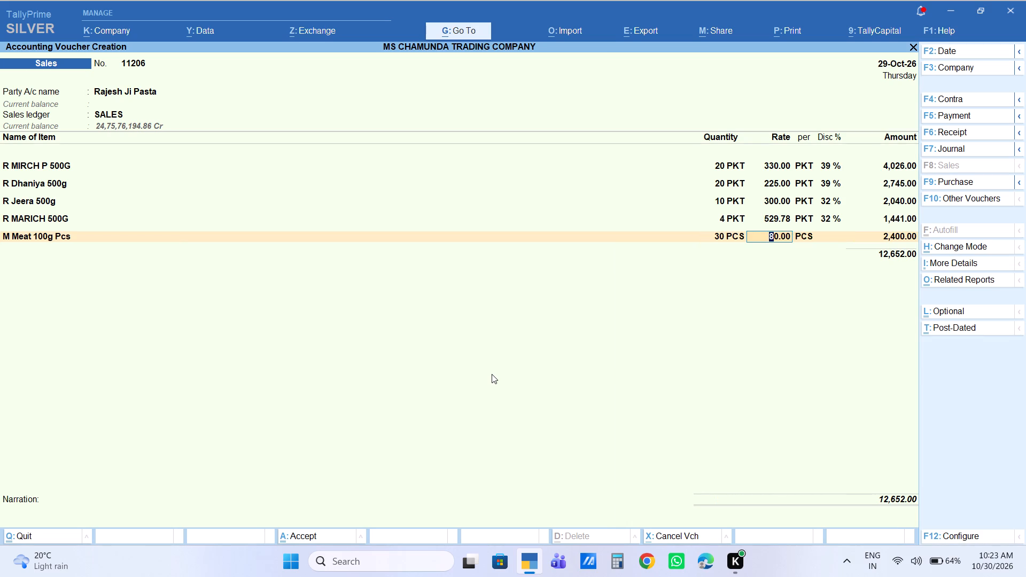
text(100)
key(Return)
key(Return)
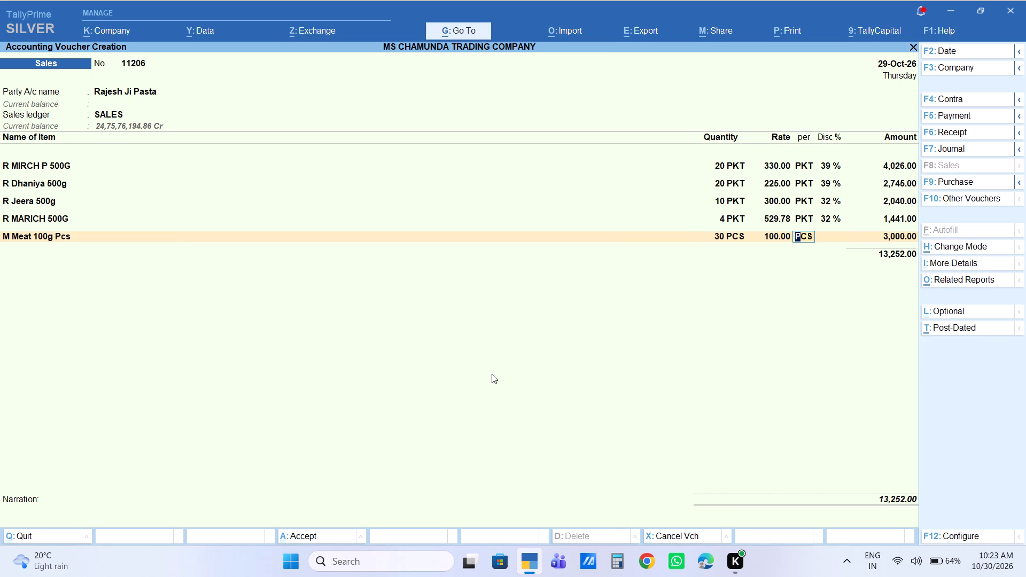
text(32)
key(Return)
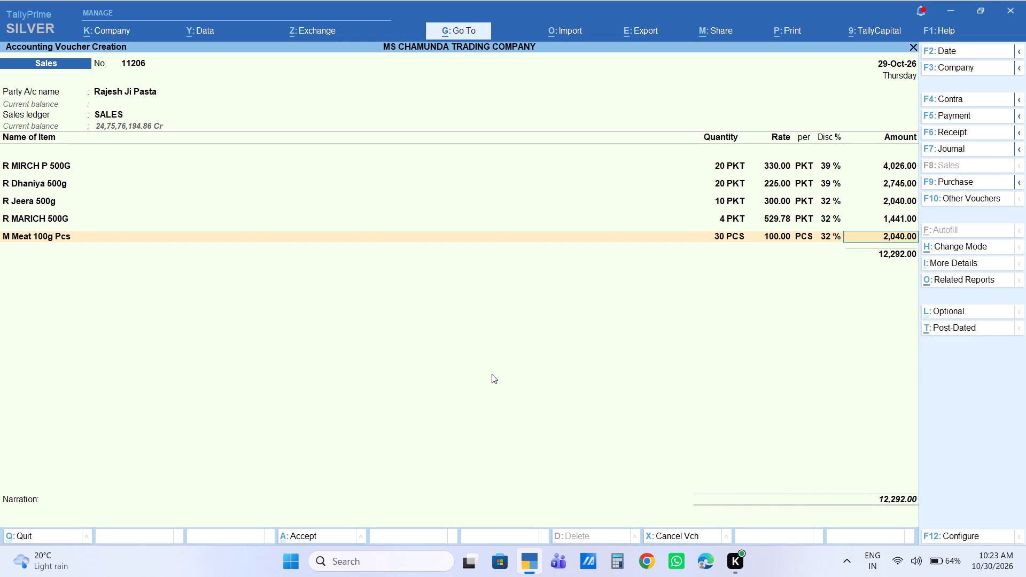
key(Return)
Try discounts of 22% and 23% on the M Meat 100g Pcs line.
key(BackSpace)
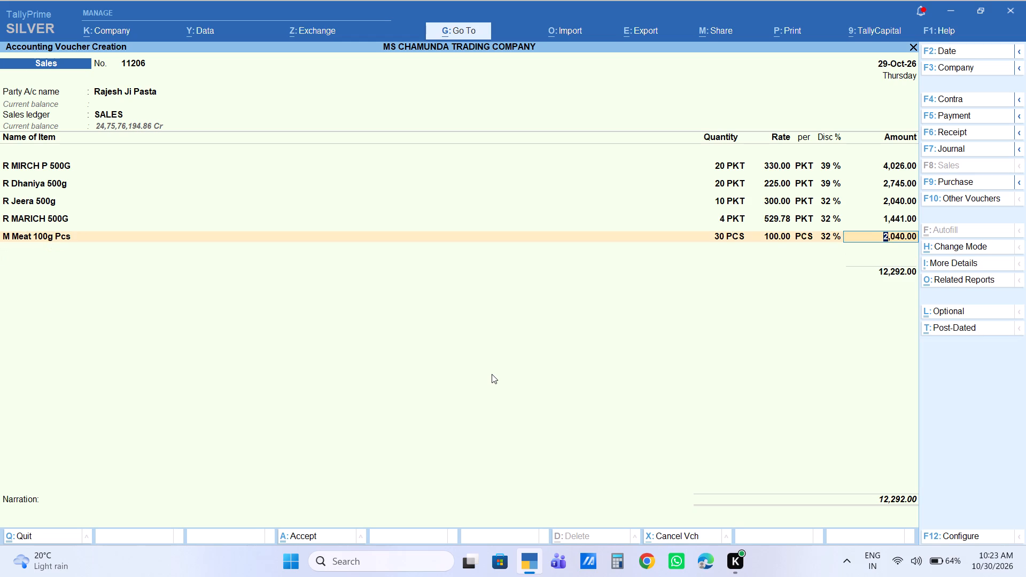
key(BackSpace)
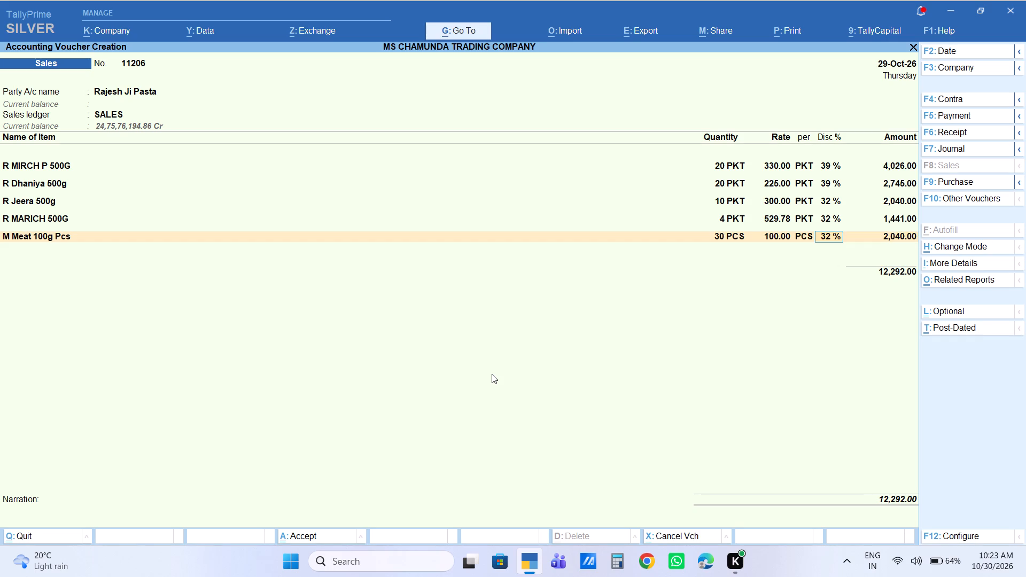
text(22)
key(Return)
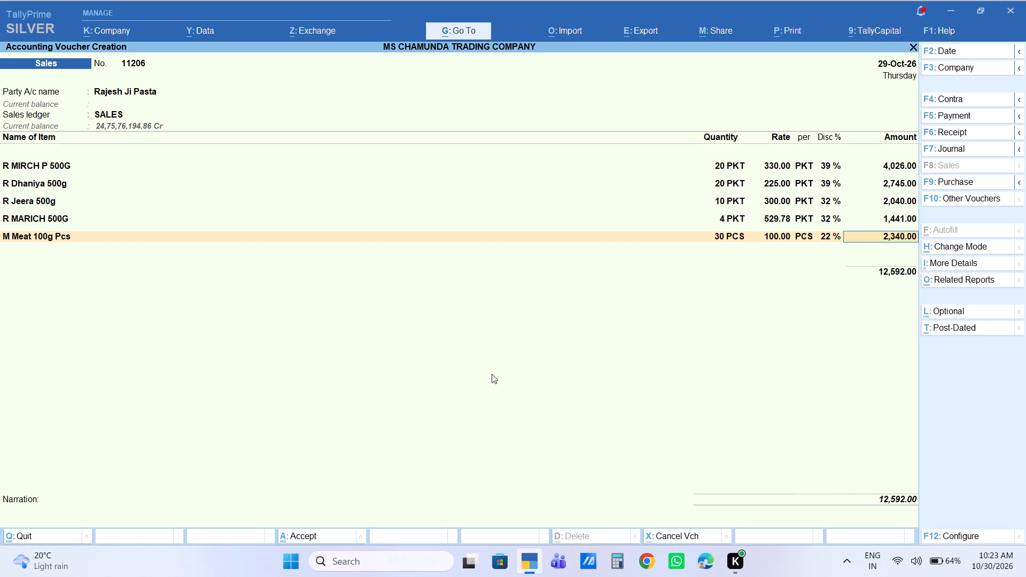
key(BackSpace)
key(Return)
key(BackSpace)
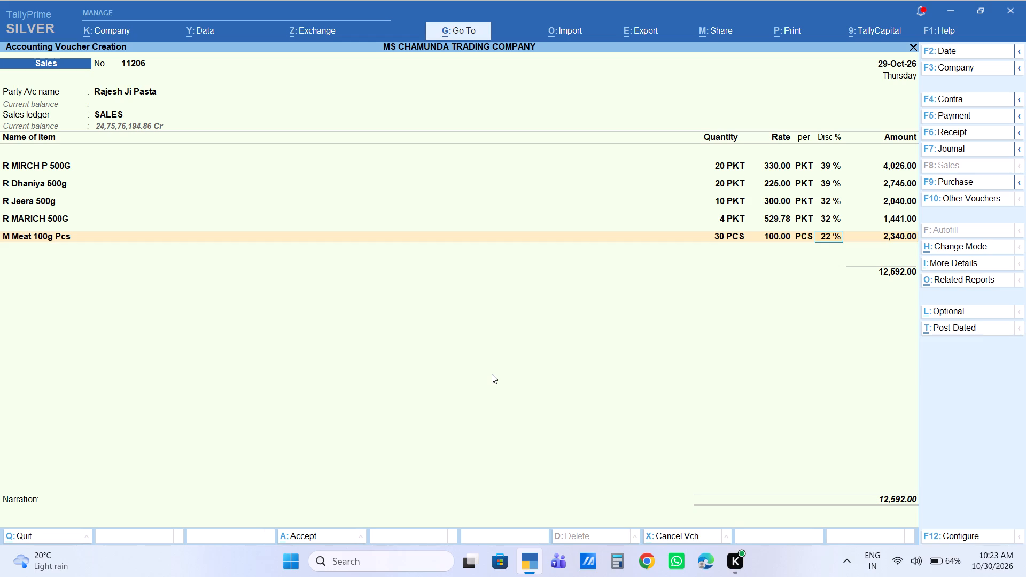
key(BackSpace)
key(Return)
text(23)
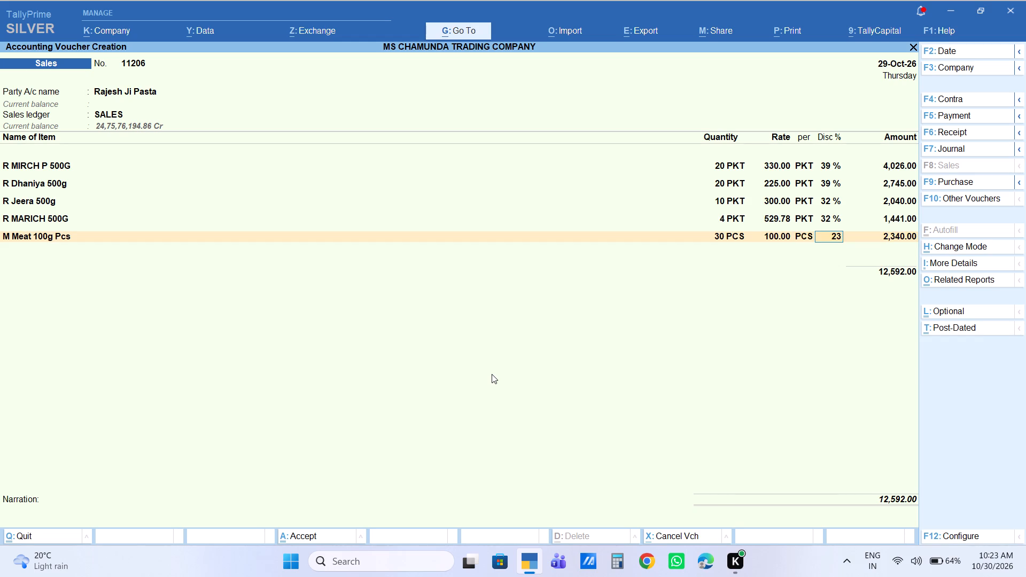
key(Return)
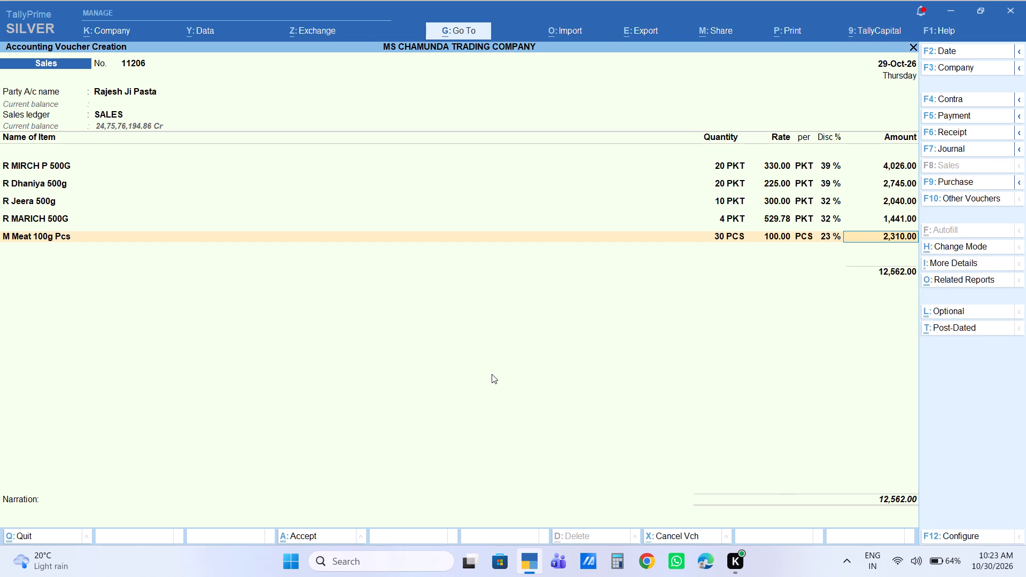
Set the M Meat 100g Pcs line's discount to 24% and accept the calculated amount.
key(BackSpace)
text(24)
key(Return)
key(Return)
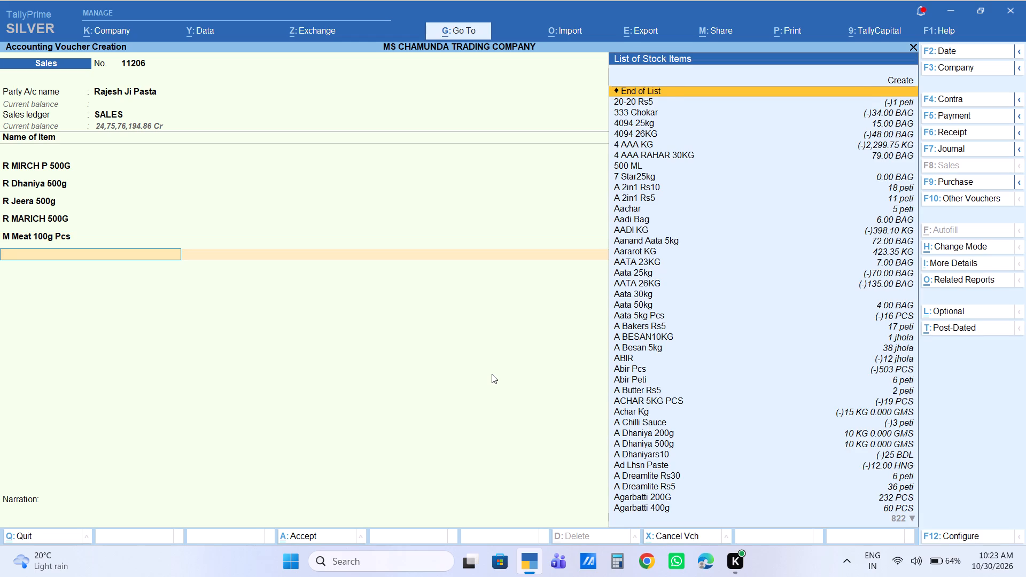
Add the stock item M Kashmiri 100g Pcs with quantity 30 PCS, rate 125 and a 24% discount, accepting the calculated amount.
text(m kas)
key(Down)
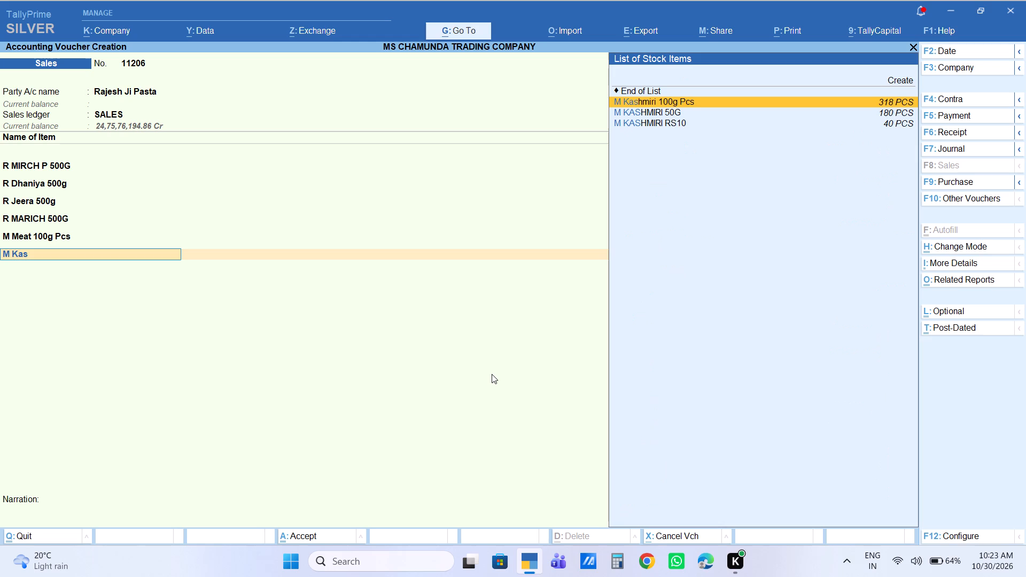
key(Return)
text(30)
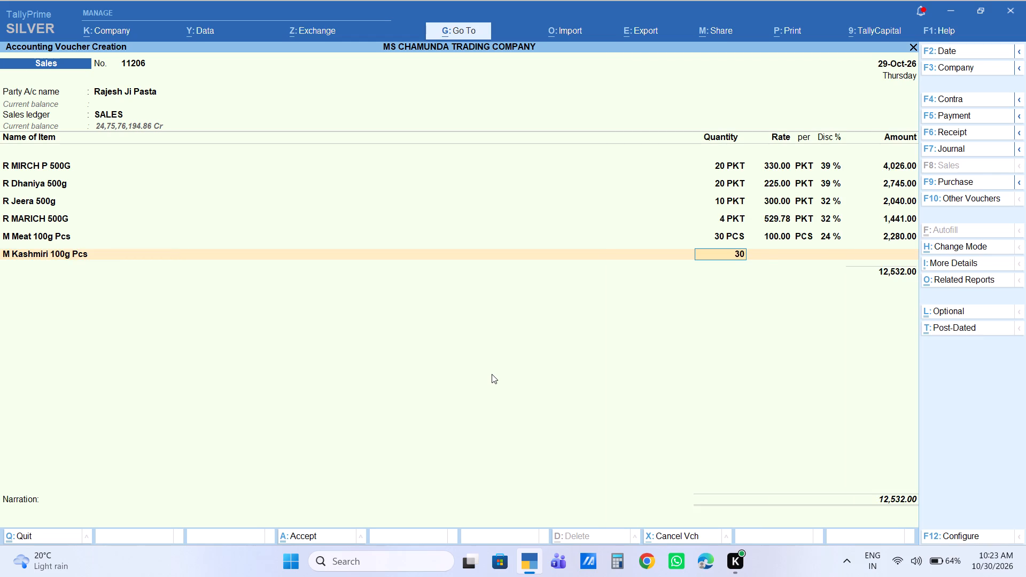
key(Return)
text(125)
key(Return)
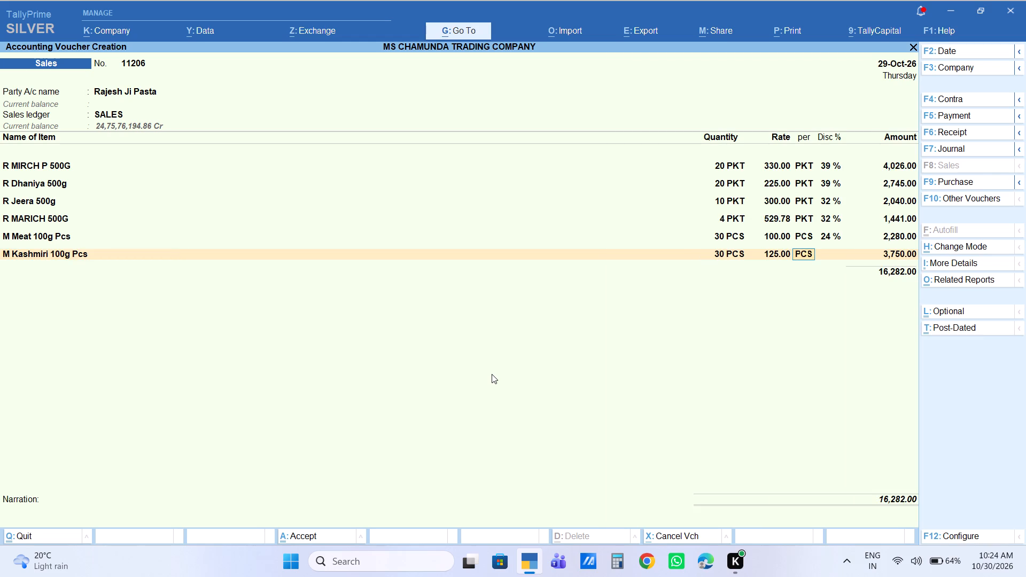
key(Return)
text(24)
key(Return)
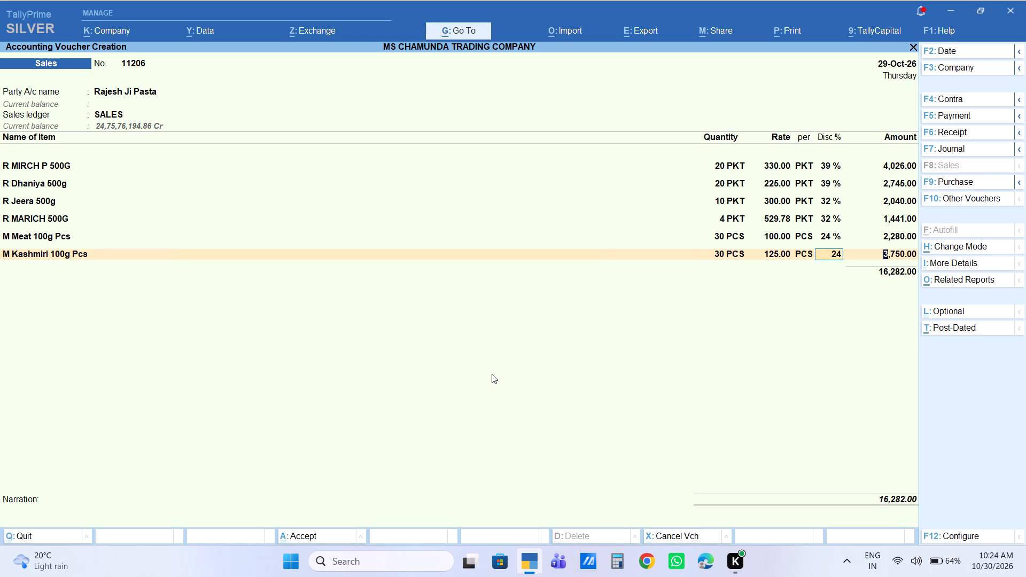
key(Return)
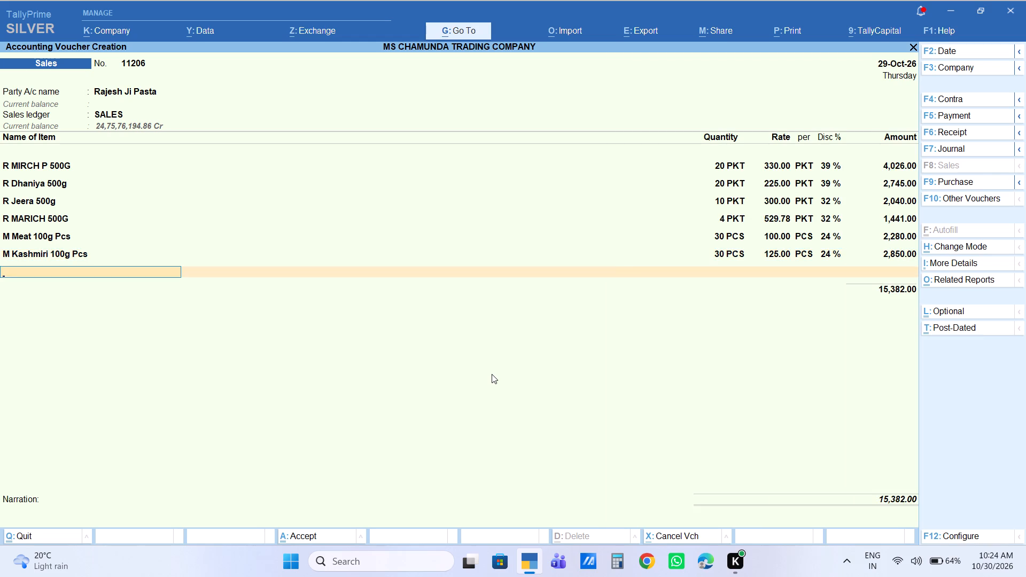
Add the stock item LAUNG(G) with quantity 1 KG at the default rate of 900, without a discount.
text(laung)
key(Down)
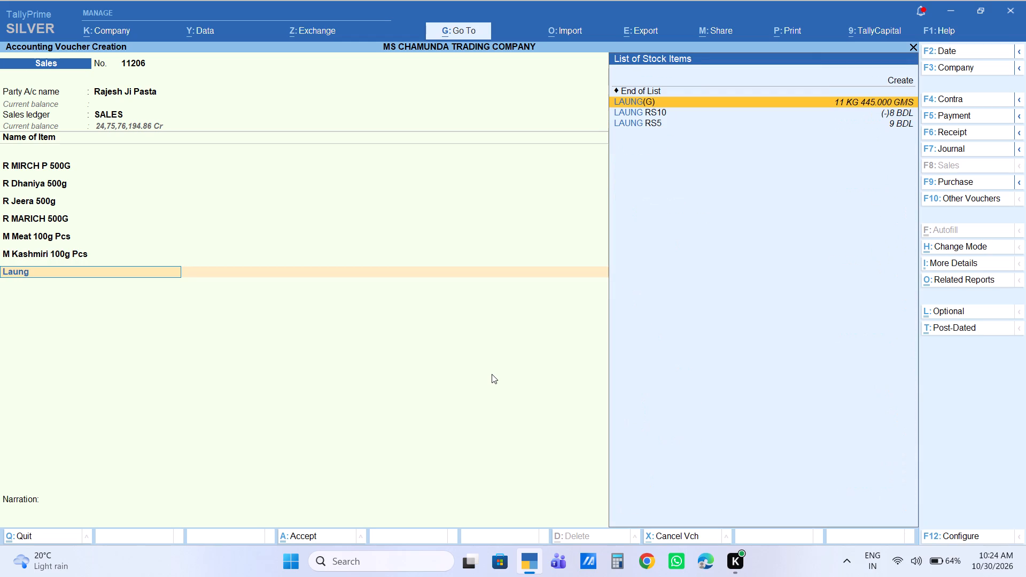
key(Return)
key(1)
key(Return)
key(Return)
key(Return)
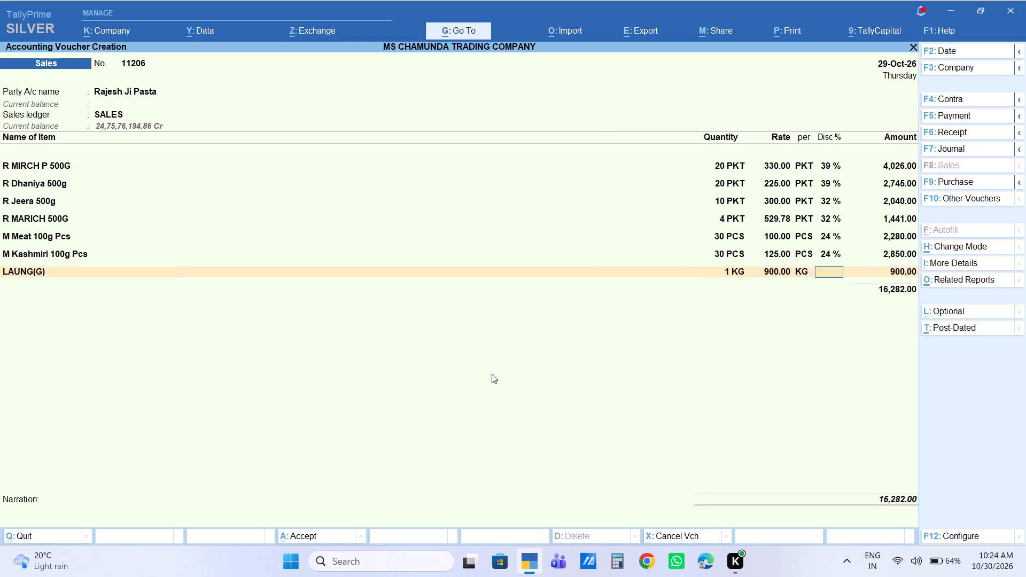
key(Return)
key(Return)
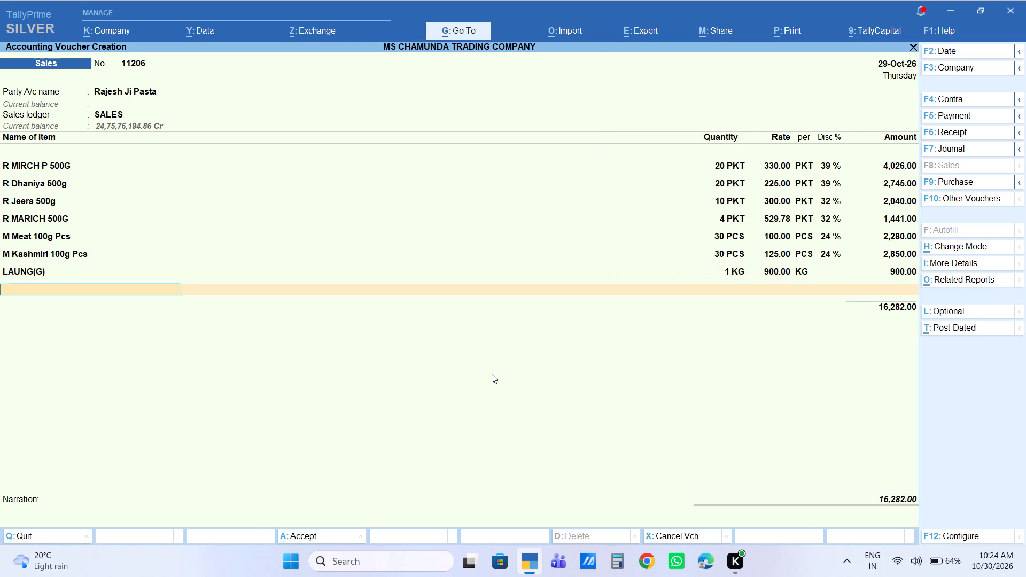
Add the stock item KEVRA ESSENCE Pcs with quantity 10 PCS at the default rate of 15, without a discount.
text(kevra)
key(Down)
key(Down)
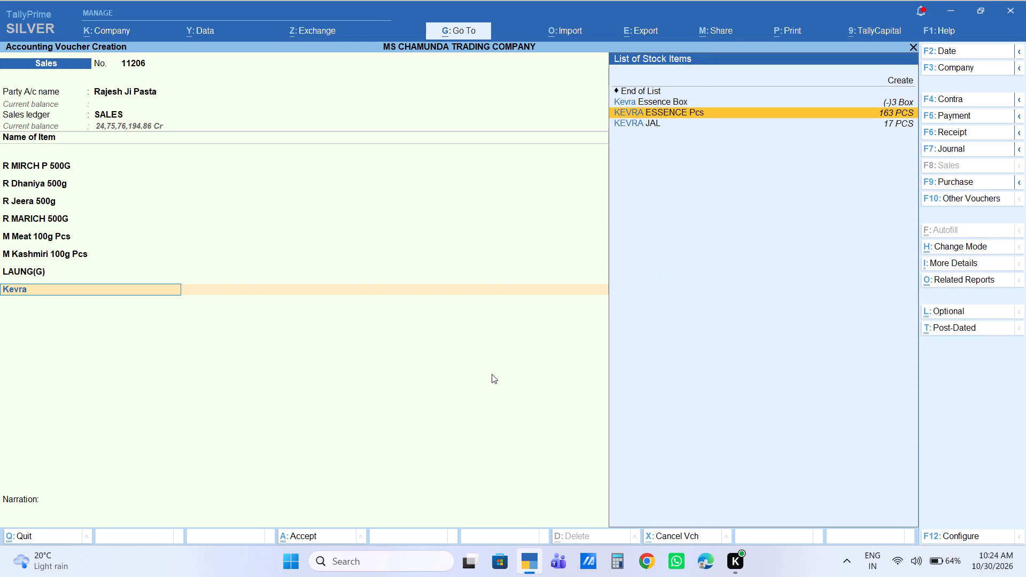
key(Down)
key(Up)
key(Return)
text(10)
key(Return)
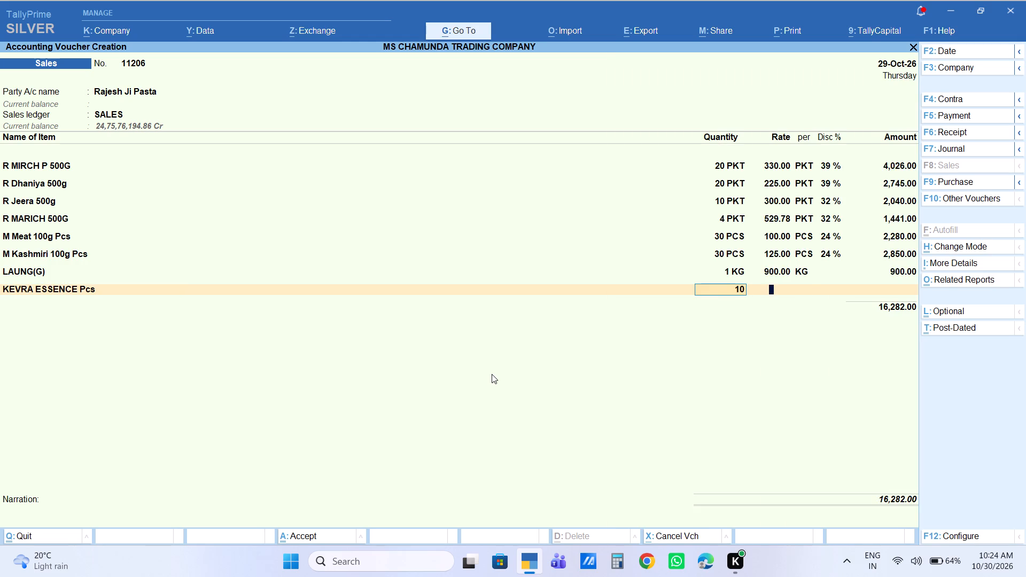
key(Return)
key(Return)
key(Return)
key(Return)
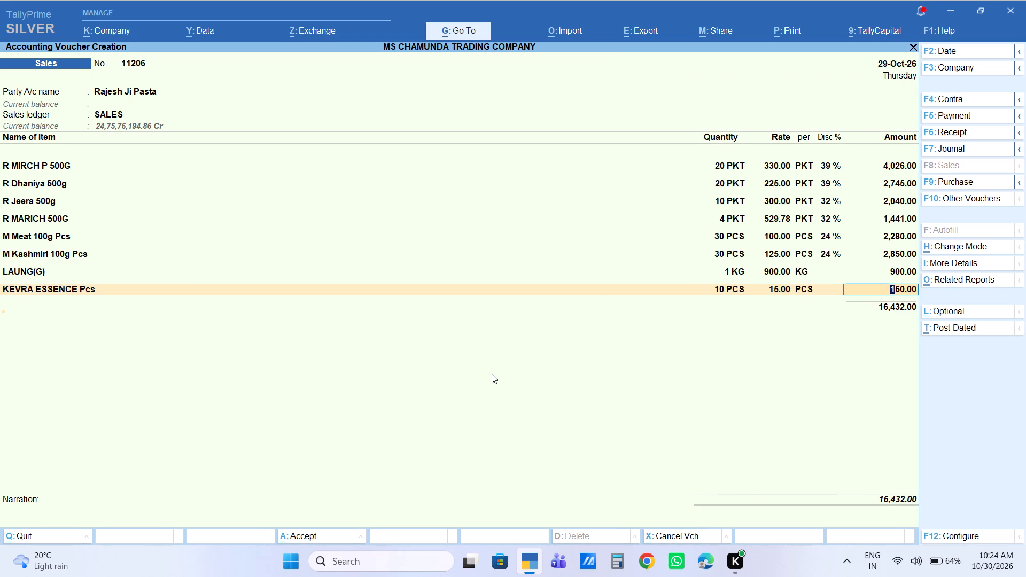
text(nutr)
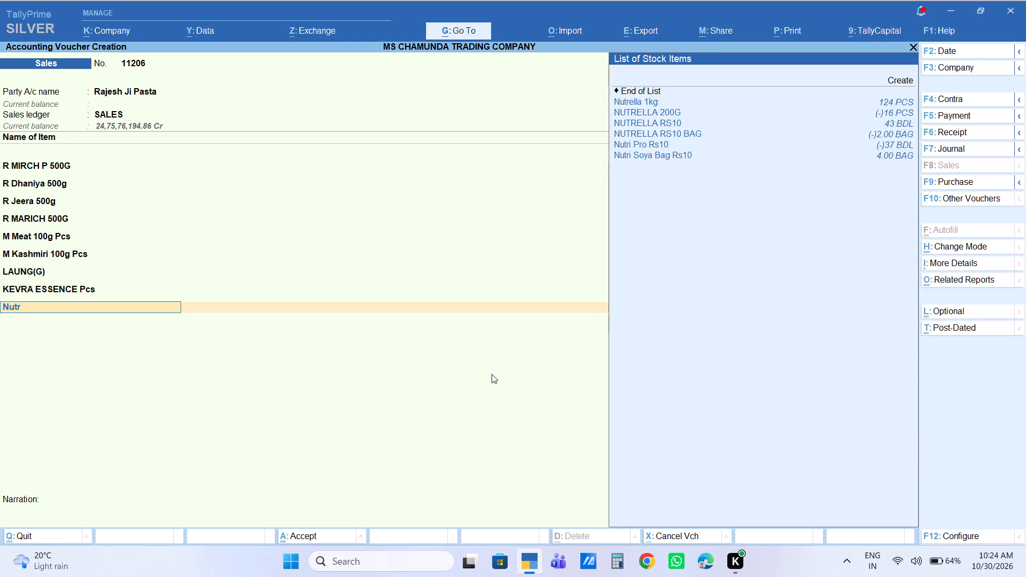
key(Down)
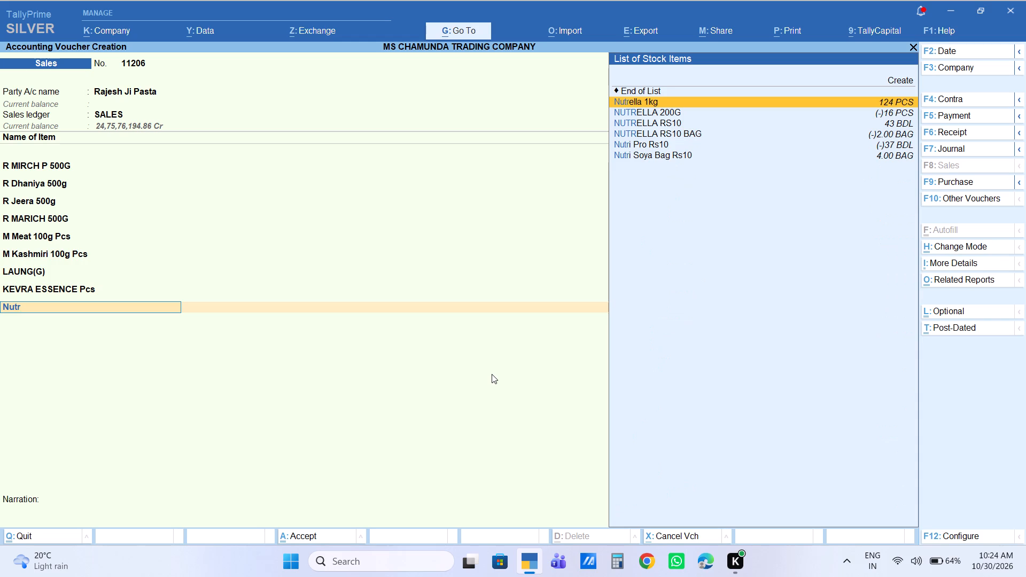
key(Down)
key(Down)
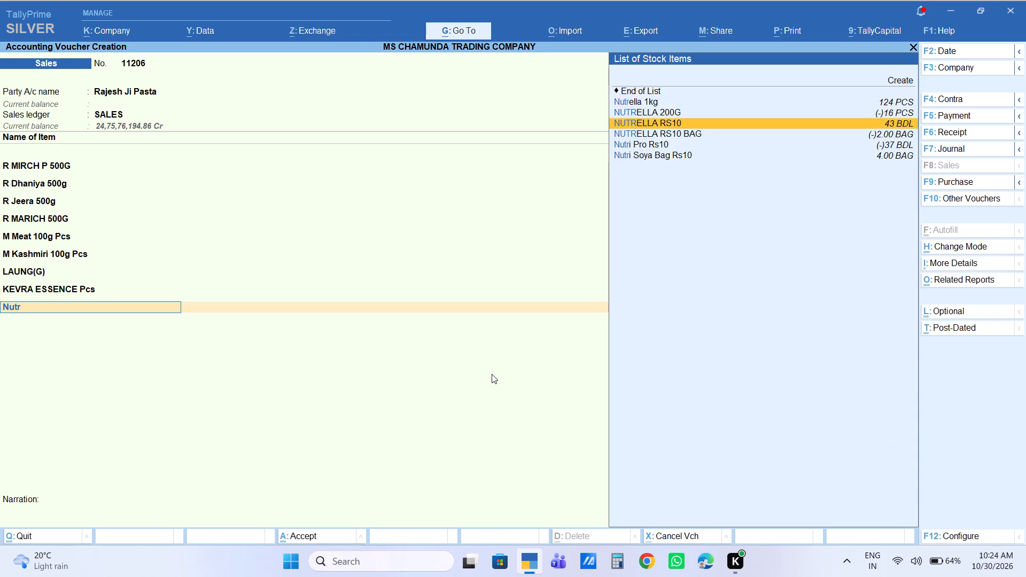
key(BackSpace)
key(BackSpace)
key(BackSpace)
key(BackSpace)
Add the stock item Soyabin 20kg with quantity 5 BAG at the default rate of 1,450, without a discount.
text(soya)
key(Down)
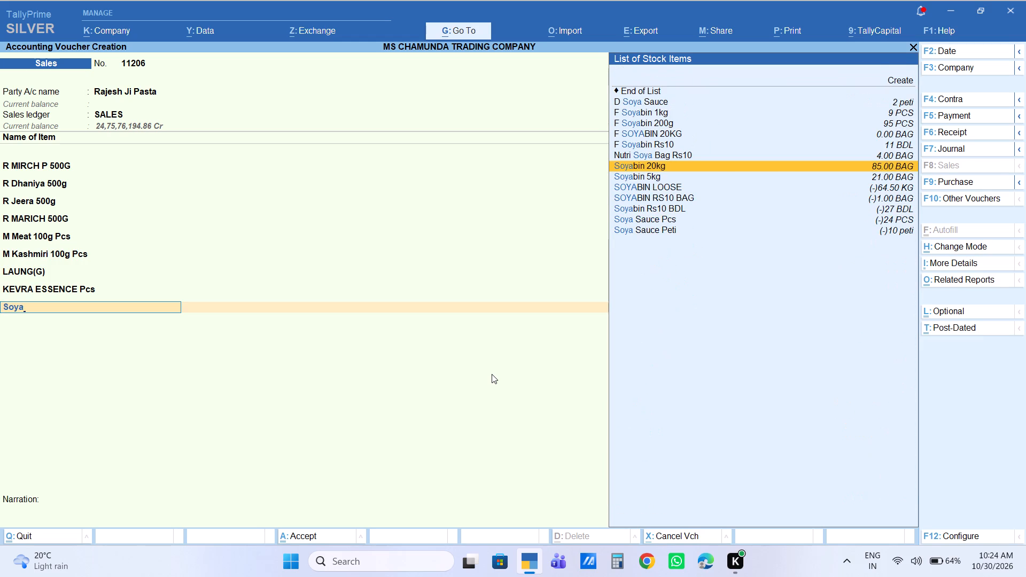
key(Return)
key(5)
key(Return)
key(Return)
key(Return)
key(Return)
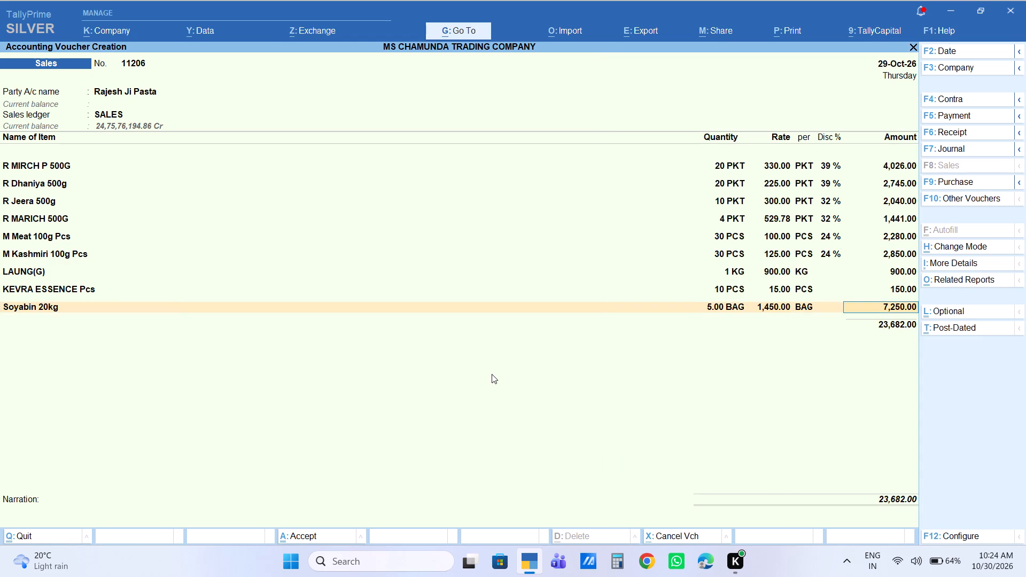
key(Return)
End the item list and add the Labour Charge ledger with an amount of 10.
key(Return)
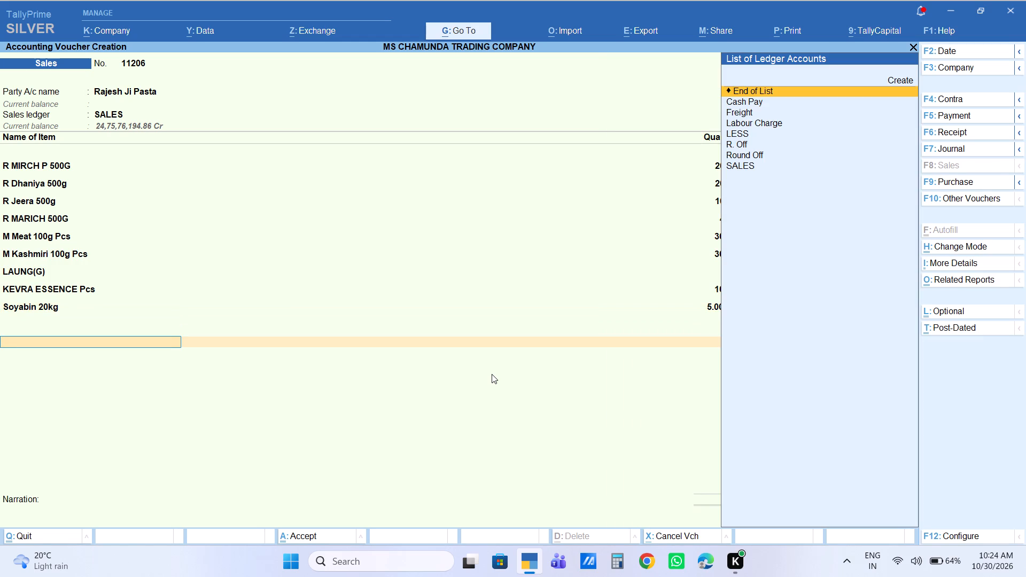
text(la\)
key(Return)
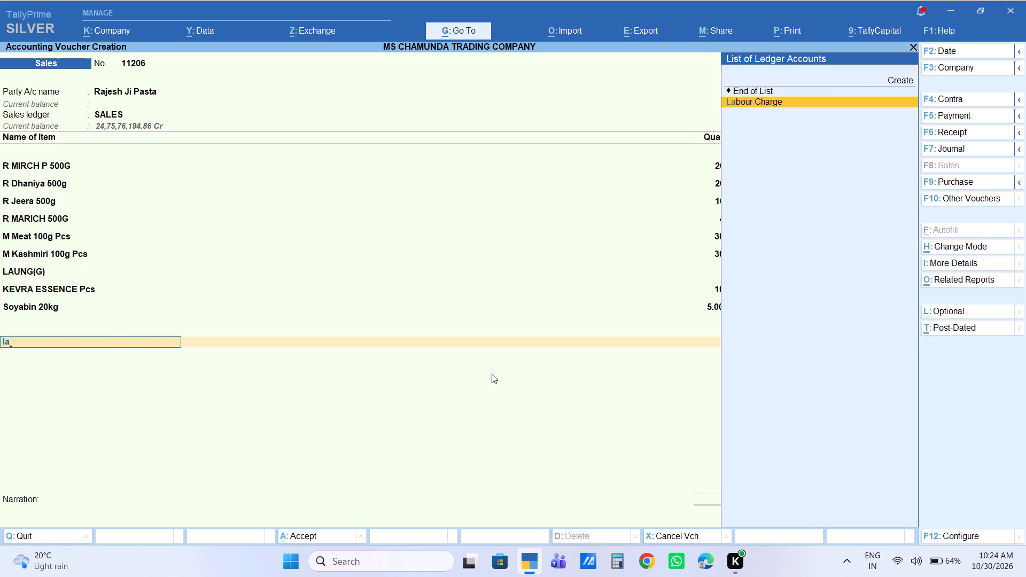
key(Return)
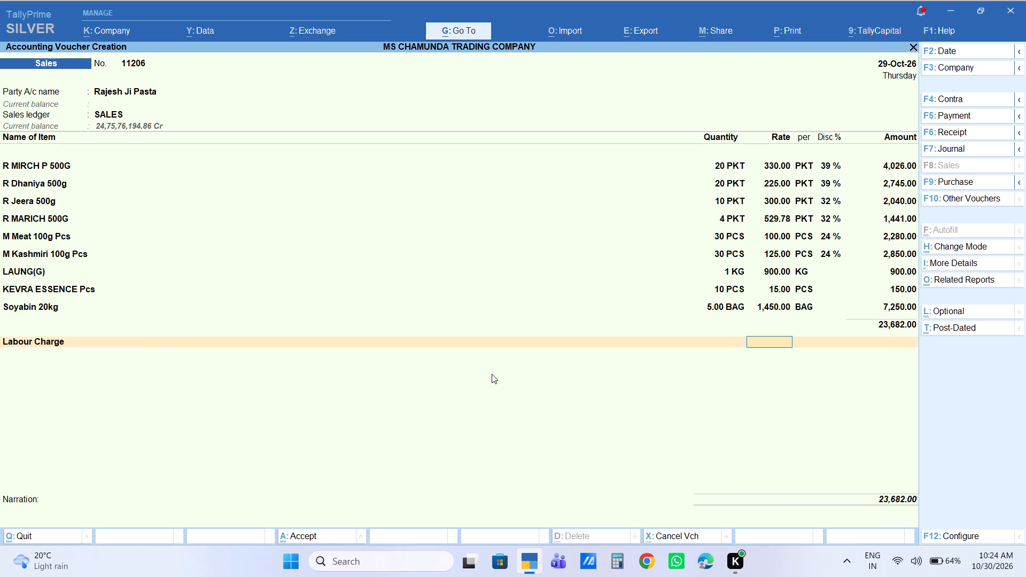
key(Return)
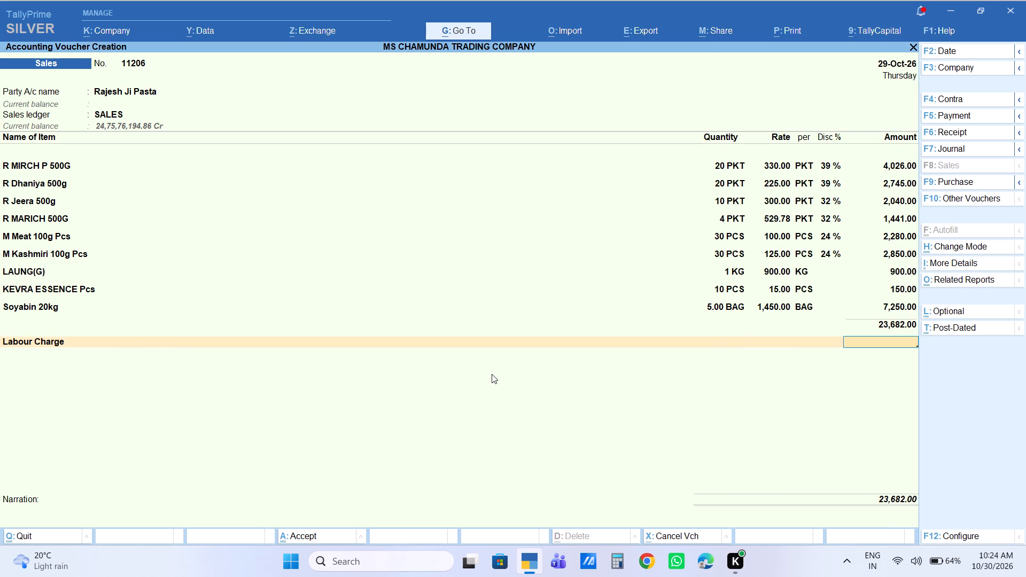
text(10)
key(Return)
Go back to the item list and add the stock item R HALDI P 500G with quantity 20 PKT at the default rate of 242.
key(BackSpace)
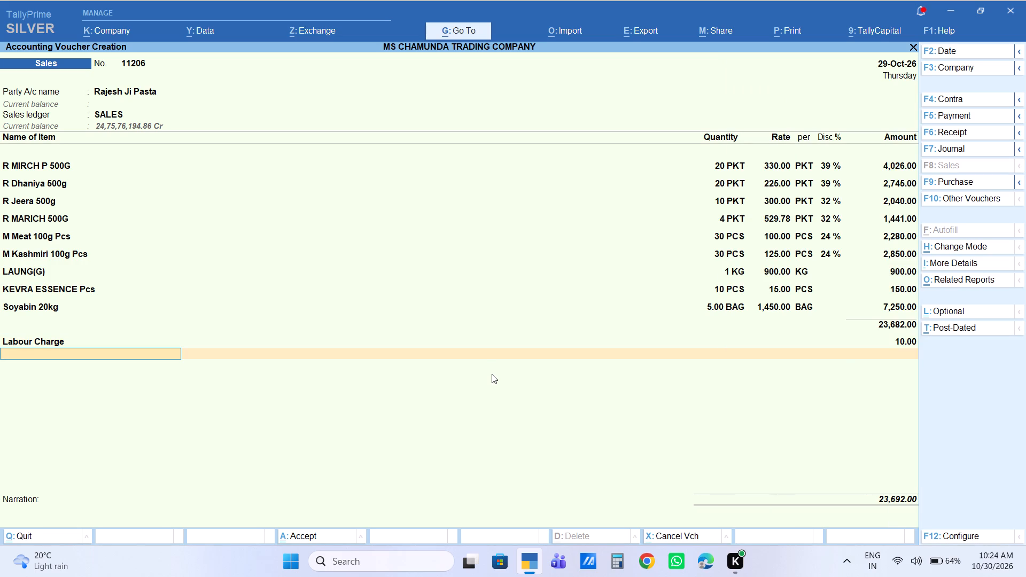
key(BackSpace)
key(BackSpace)
key(BackSpace)
key(Return)
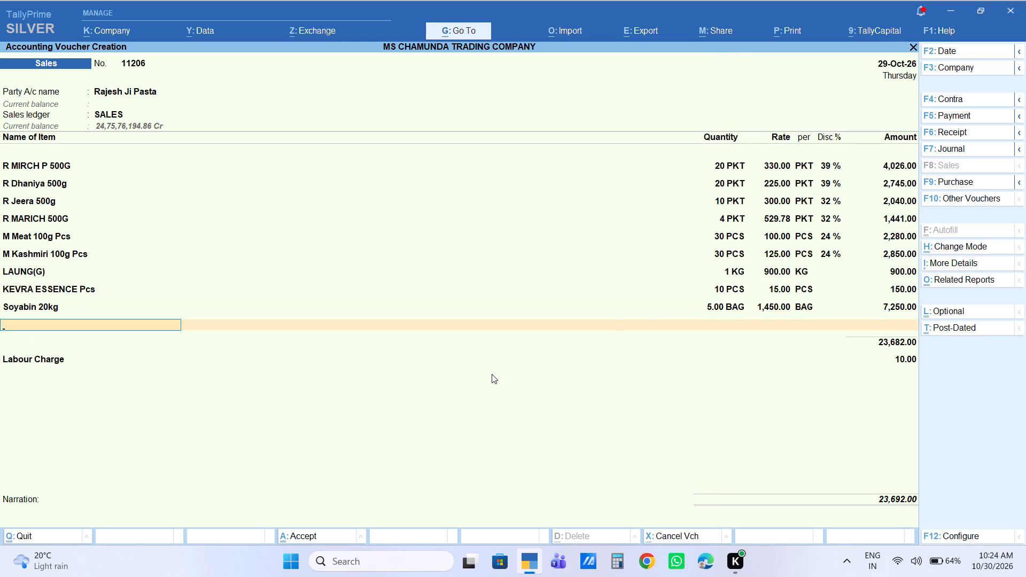
text(r haldi)
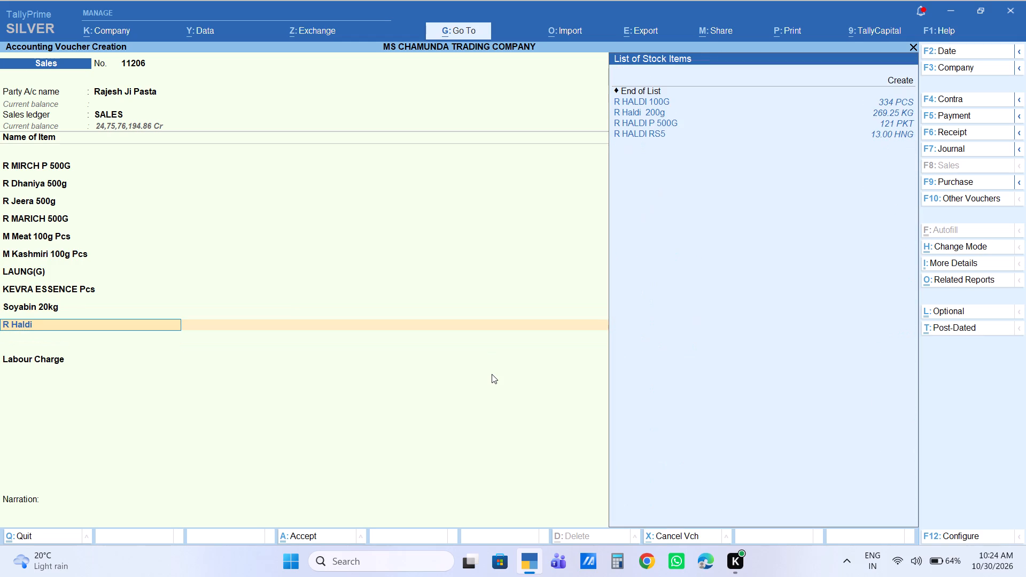
key(Down)
key(Down)
key(Down)
key(Return)
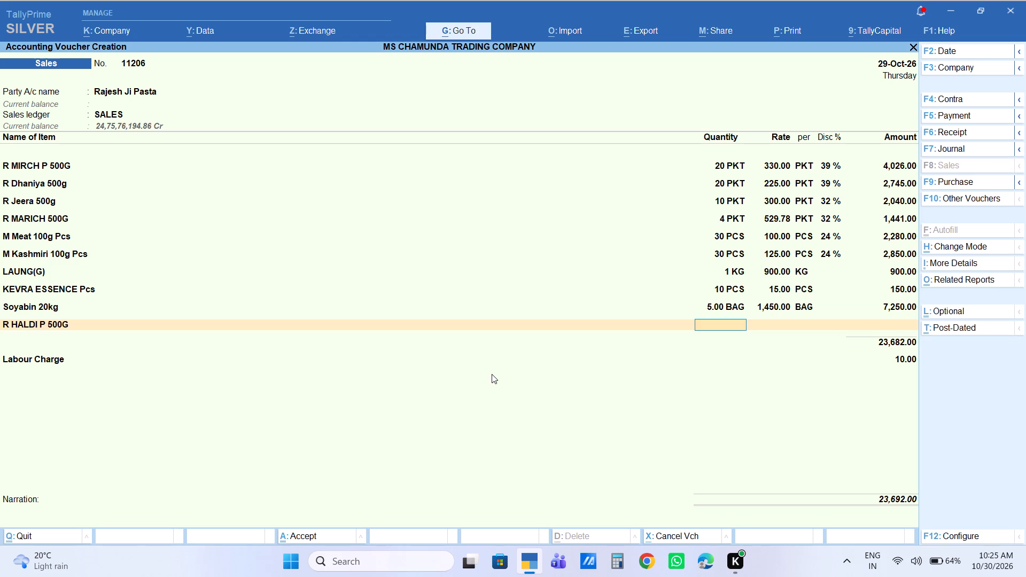
text(20)
key(Return)
key(Return)
key(Return)
key(Return)
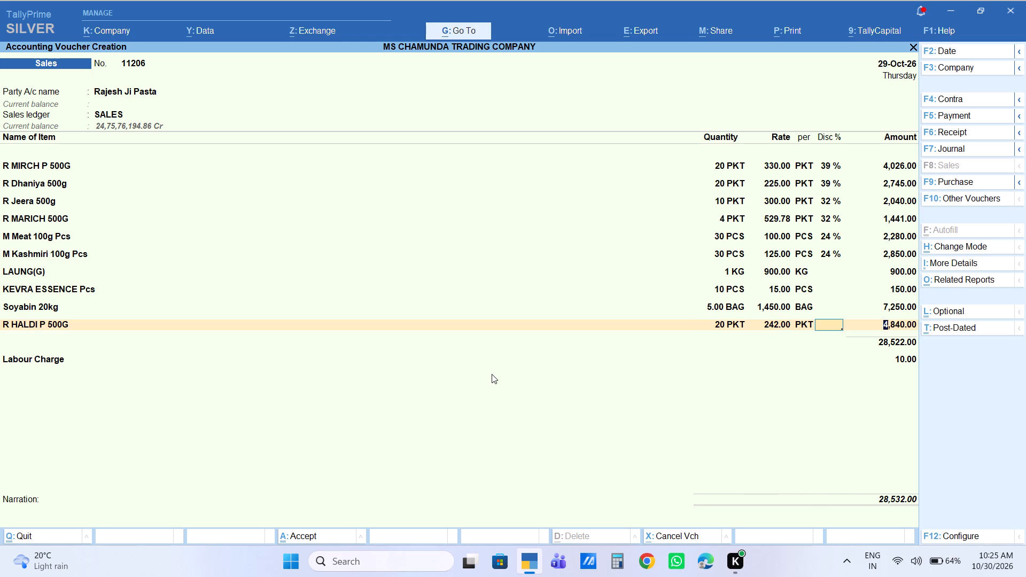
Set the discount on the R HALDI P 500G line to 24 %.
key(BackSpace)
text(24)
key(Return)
Set the R HALDI P 500G discount to 39 % and its amount to 2,952.
key(BackSpace)
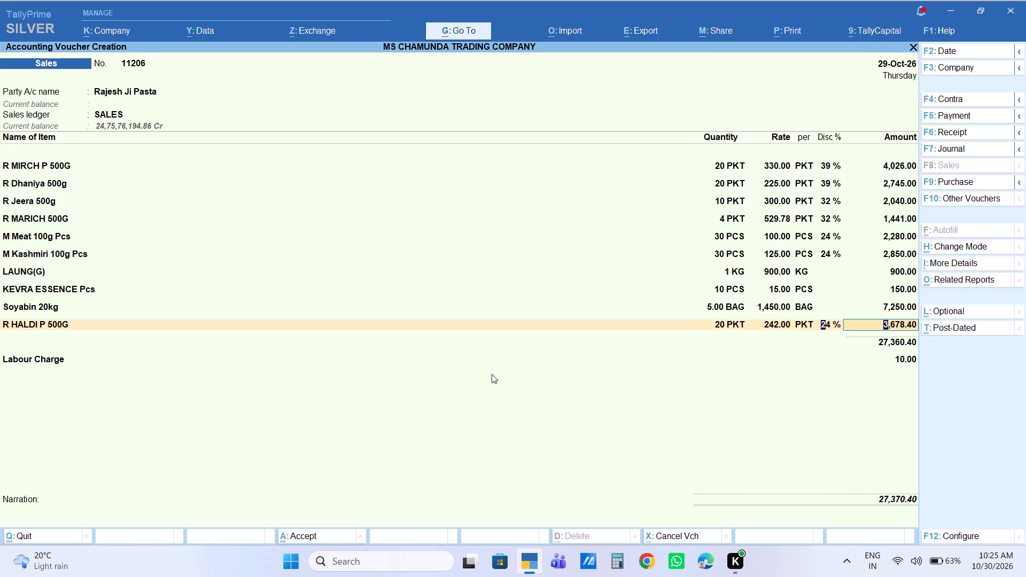
text(39)
key(Return)
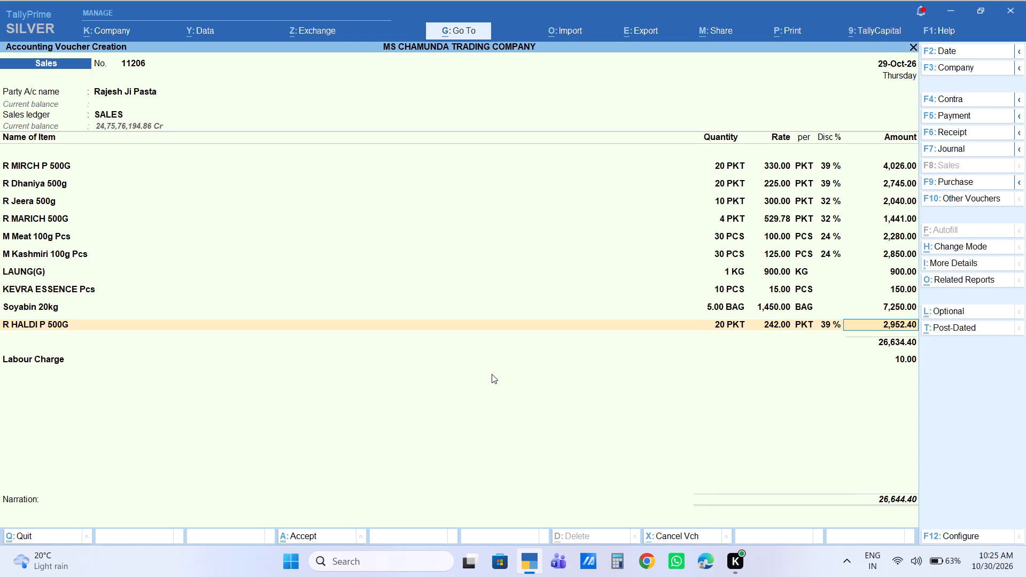
text(2952)
key(Return)
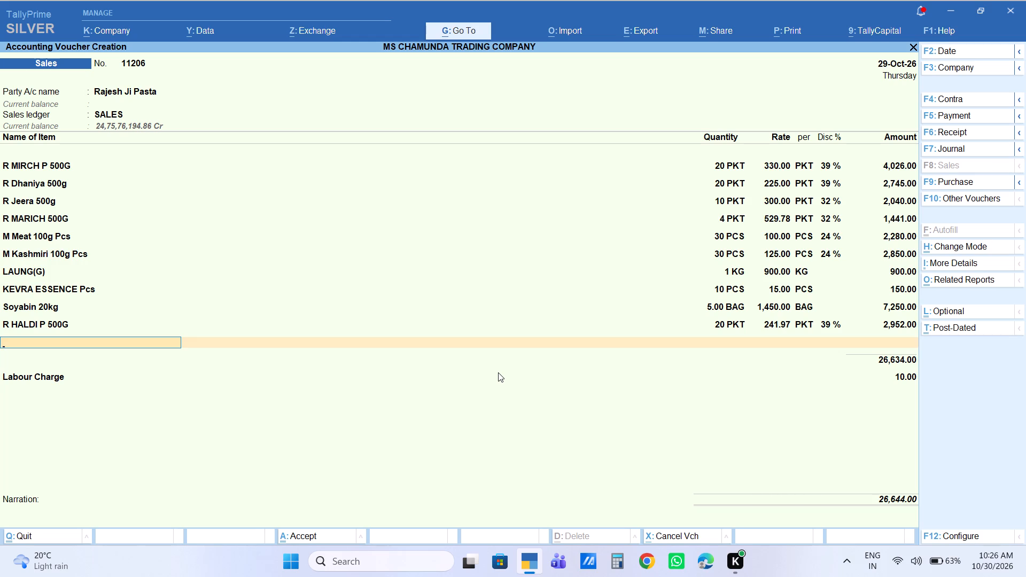
End the item list, keep the Labour Charge, accept the bill-wise details as New Ref, and save the sales voucher.
key(Return)
key(Return)
key(Return)
key(Return)
key(Return)
key(Return)
key(Return)
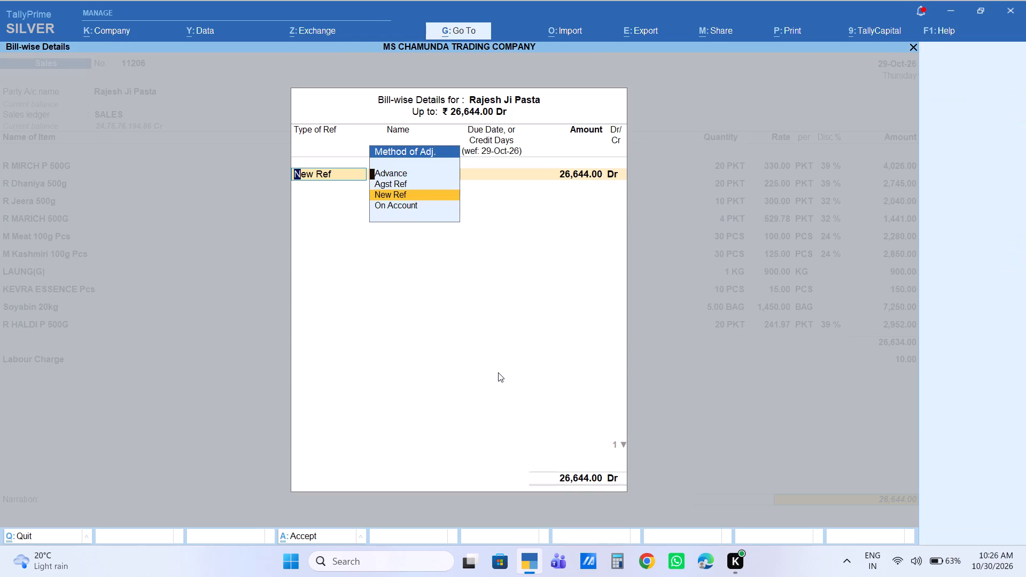
key(Return)
key(Return)
key(Return)
key(Return)
key(Return)
key(Return)
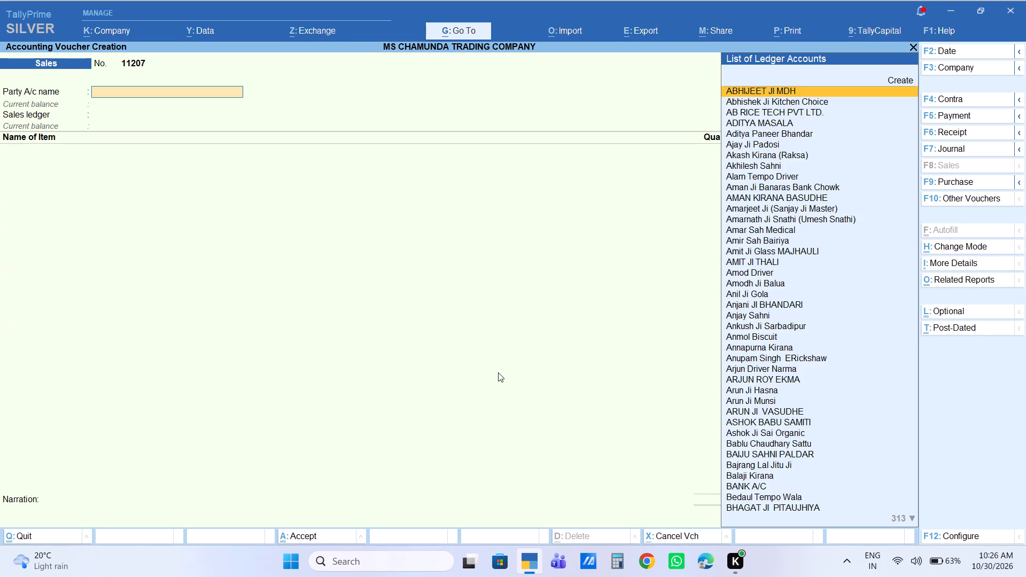